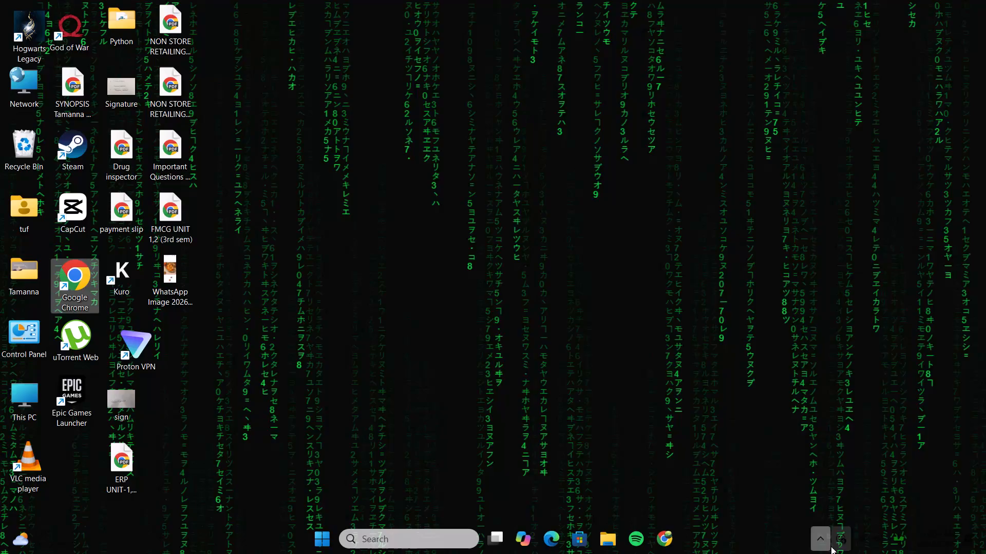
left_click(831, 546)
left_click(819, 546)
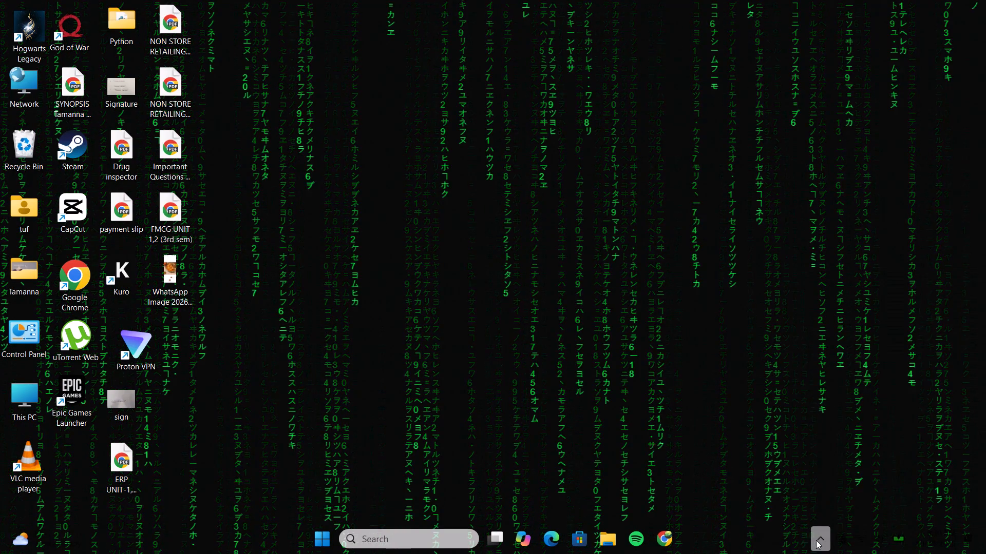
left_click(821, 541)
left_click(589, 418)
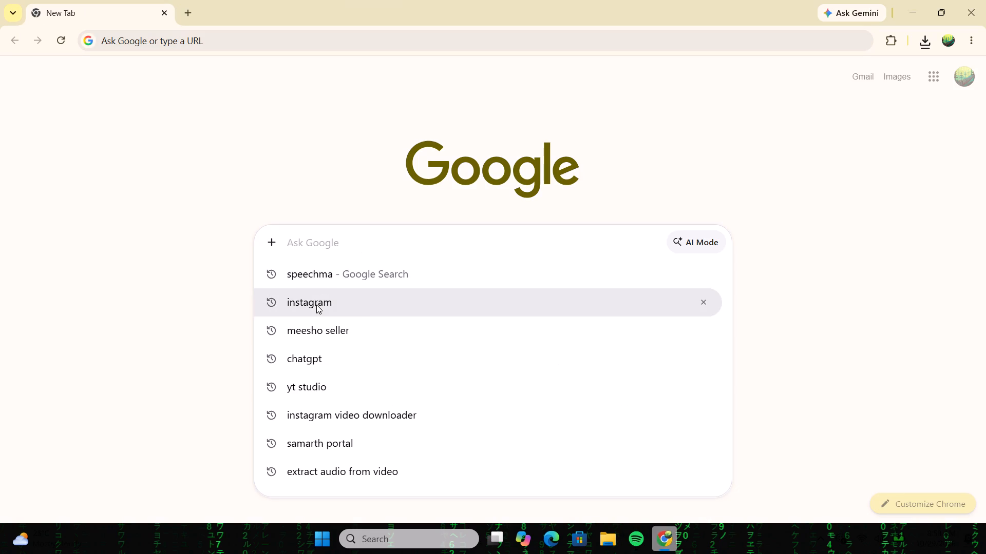
left_click(206, 313)
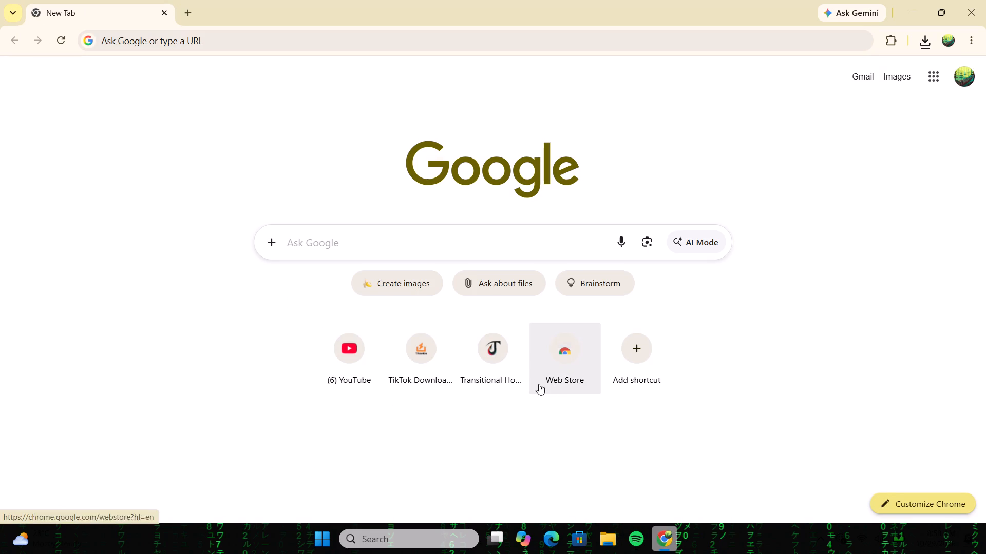
left_click(426, 351)
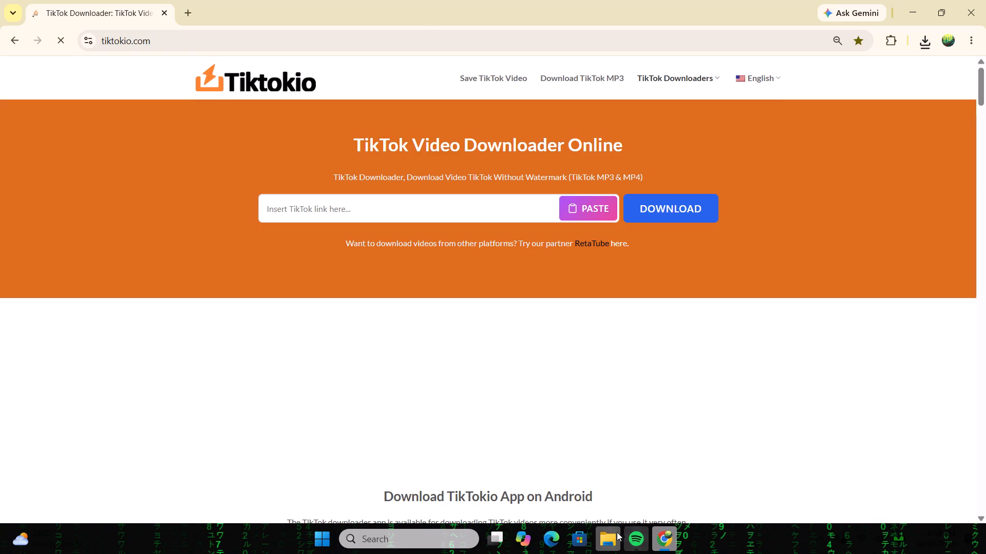
Open the saved links in Notepad and copy the first TikTok link under the Christmash colgate heading.
left_click(444, 534)
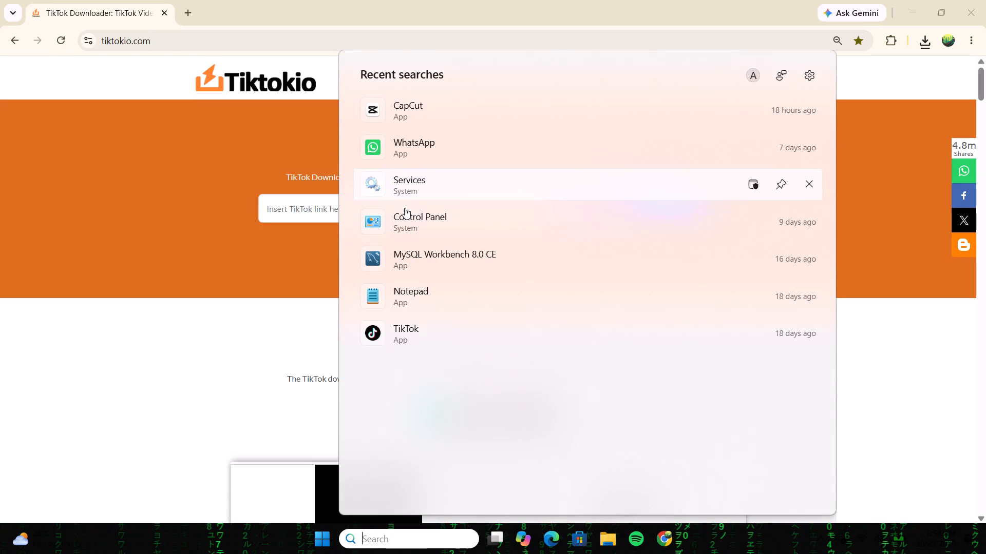
left_click(399, 287)
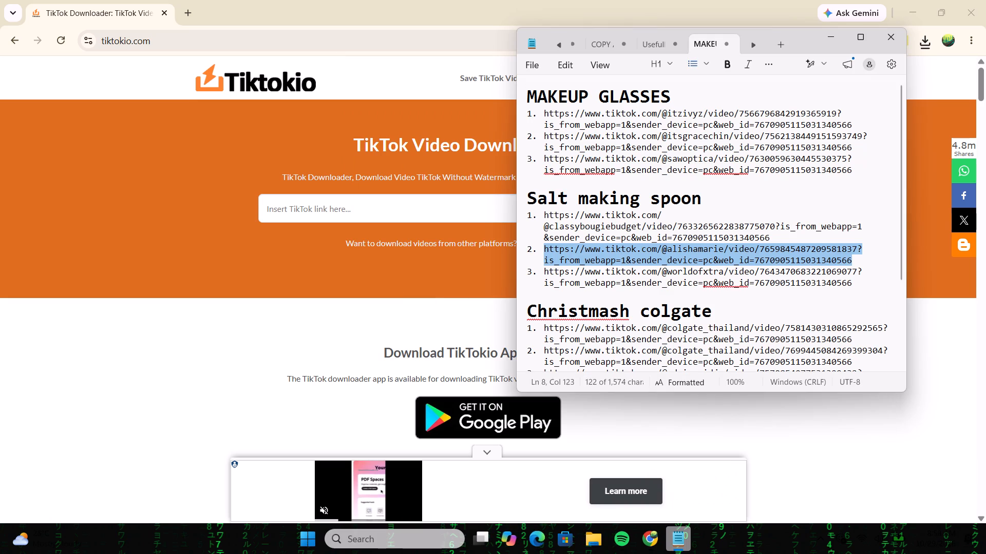
scroll(688, 183, "down", 4)
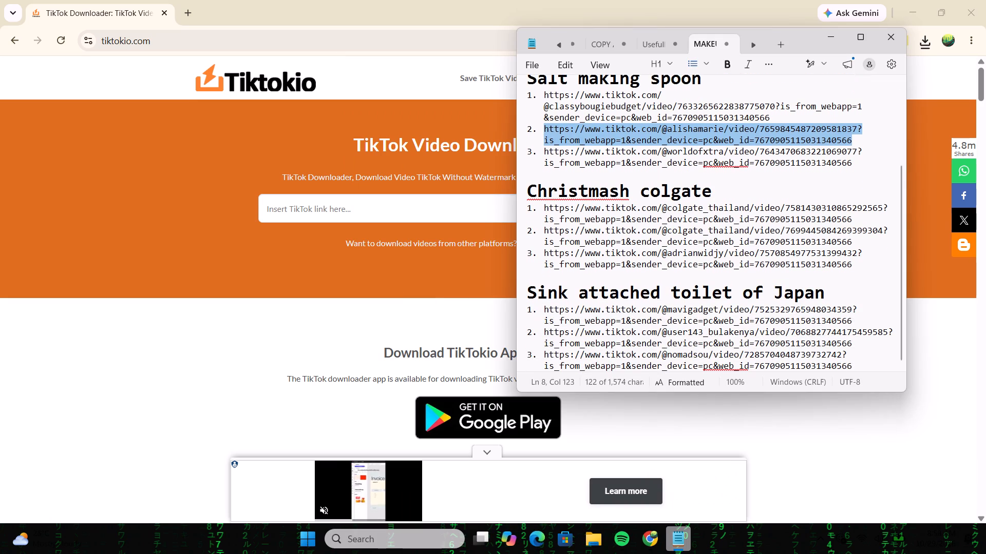
left_click_drag(544, 208, 707, 216)
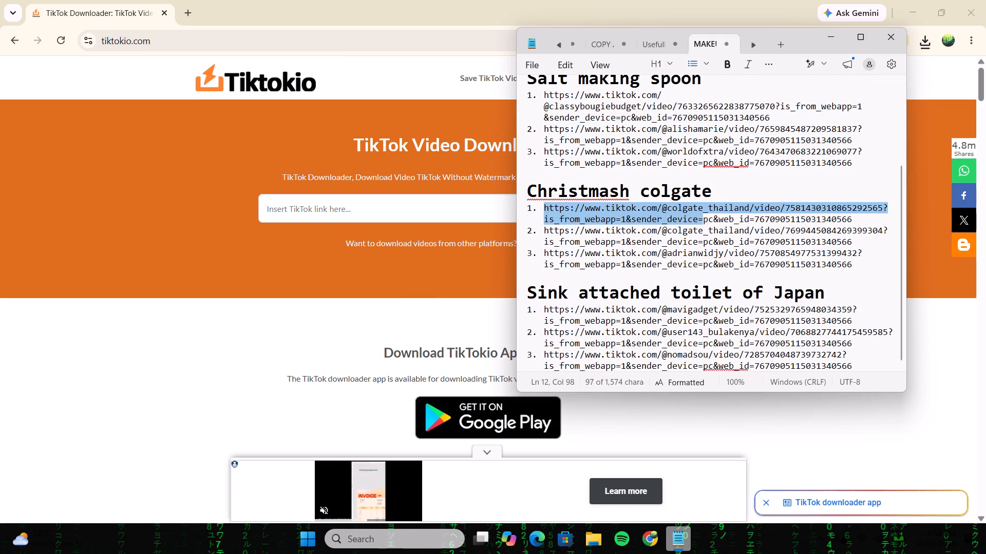
left_click_drag(707, 216, 850, 219)
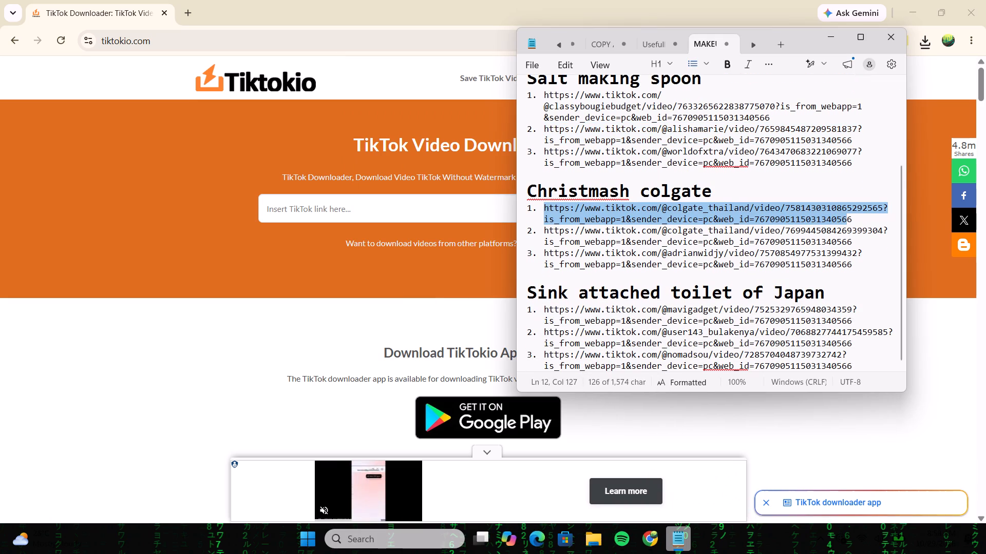
left_click_drag(850, 219, 853, 219)
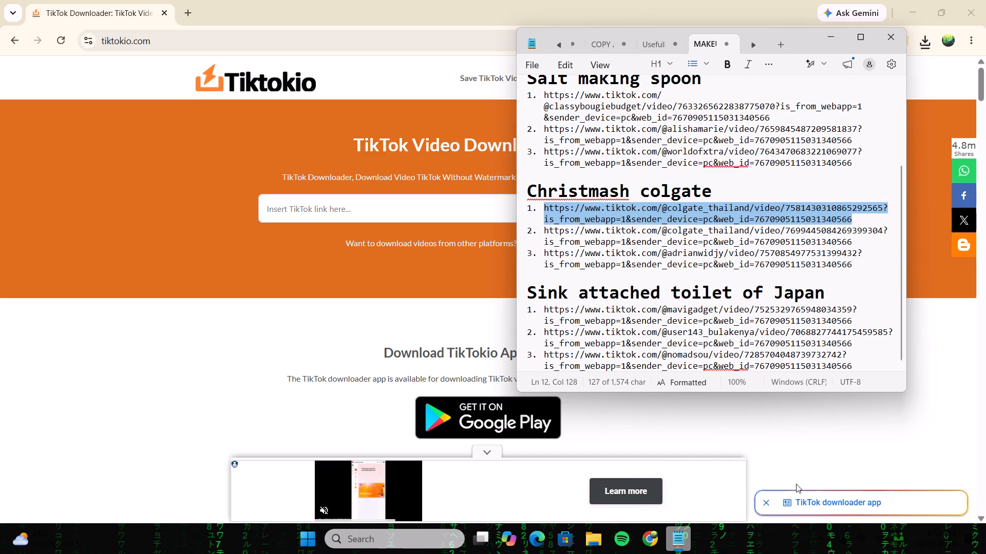
key("ctrl+c")
Download the copied Colgate video without watermark in HD through Tiktokio, dismiss the ad, and reset the downloader for another link.
left_click(286, 206)
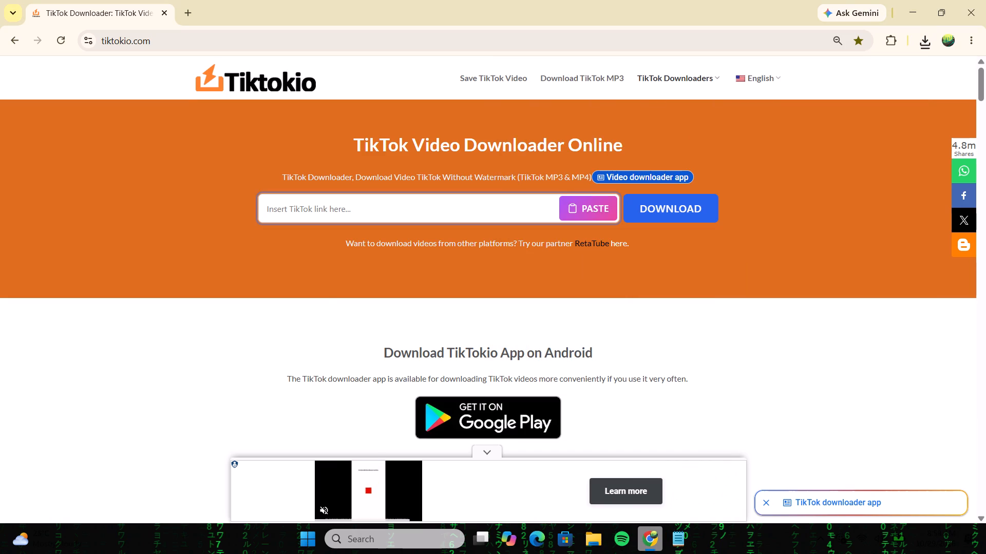
key("ctrl+v")
left_click(647, 201)
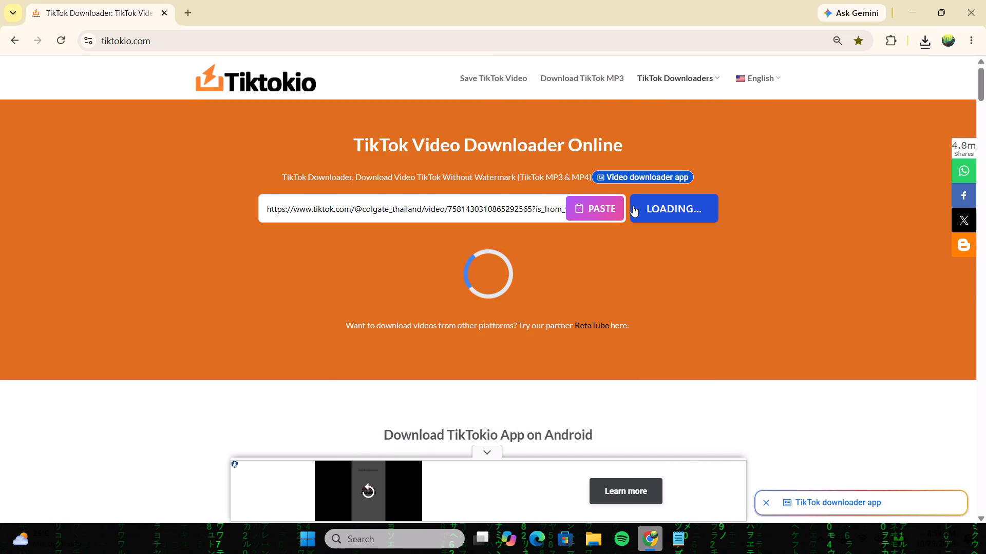
scroll(597, 254, "down", 2)
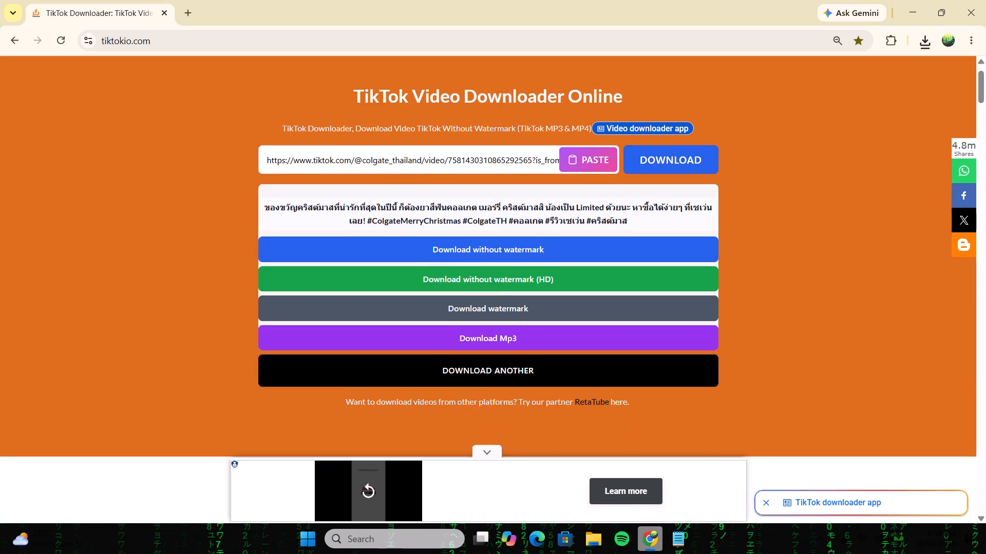
scroll(522, 266, "down", 5)
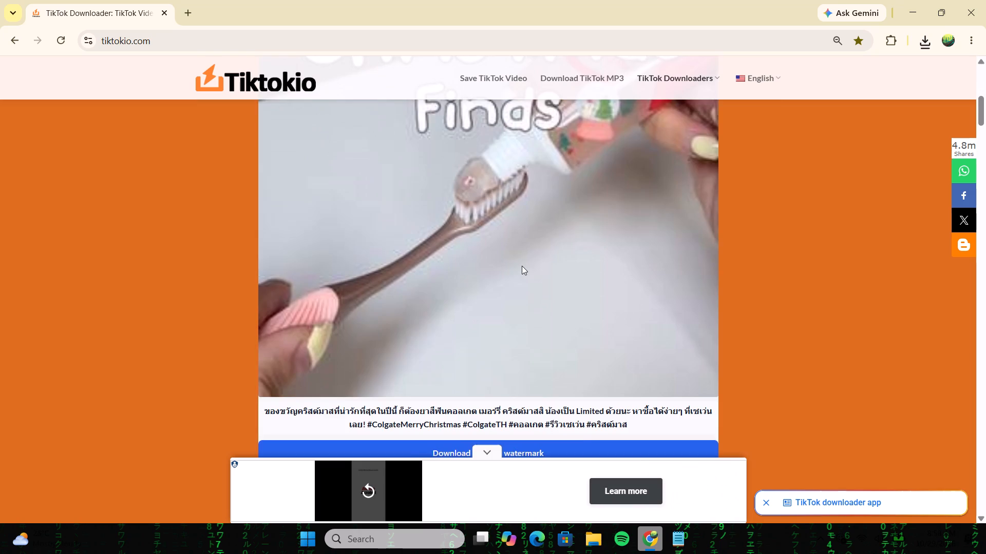
scroll(522, 266, "down", 1)
scroll(522, 266, "up", 3)
scroll(522, 266, "down", 5)
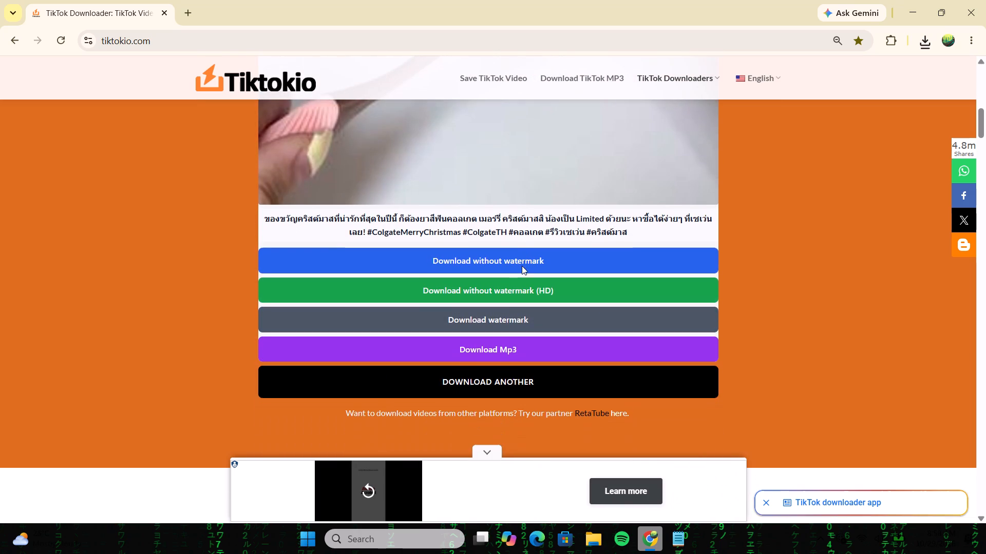
left_click(510, 288)
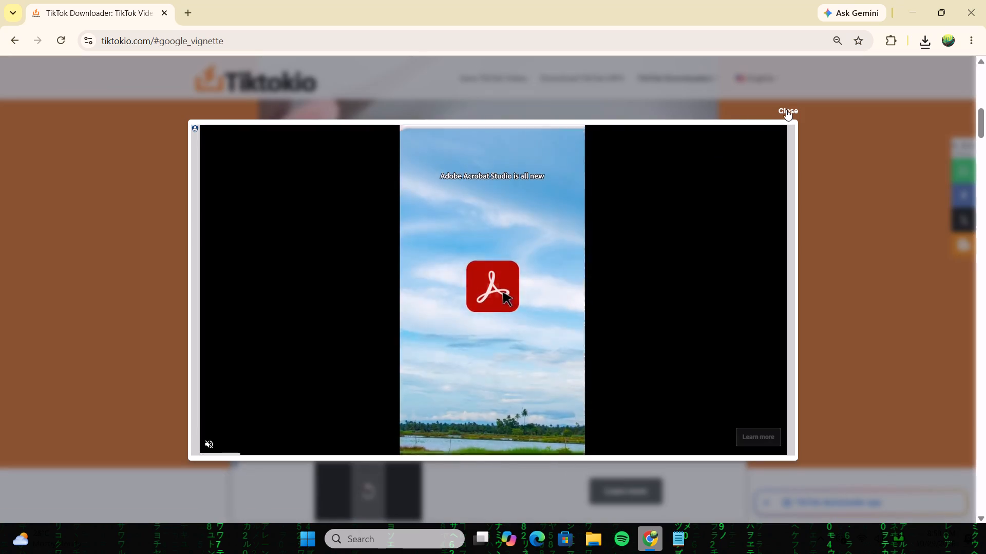
left_click(786, 110)
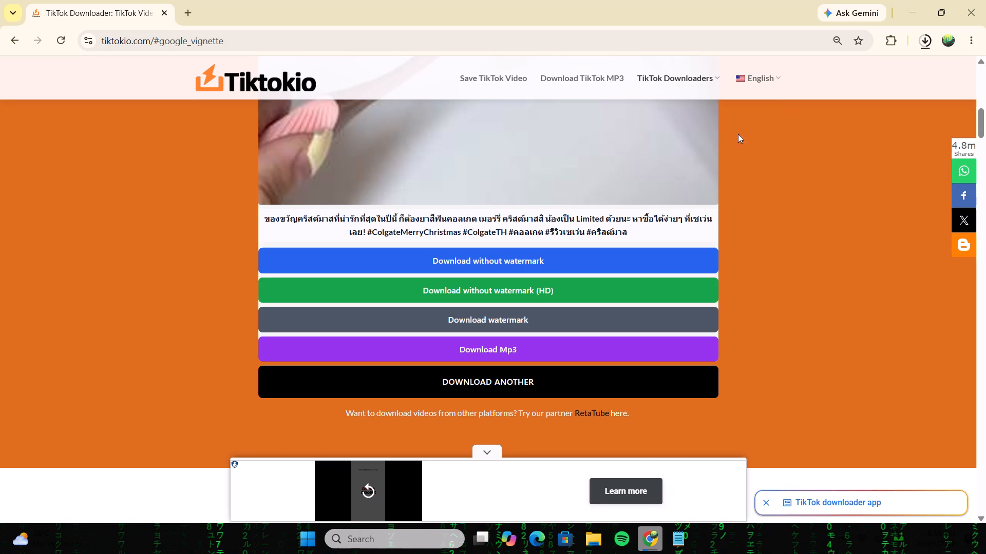
left_click(507, 381)
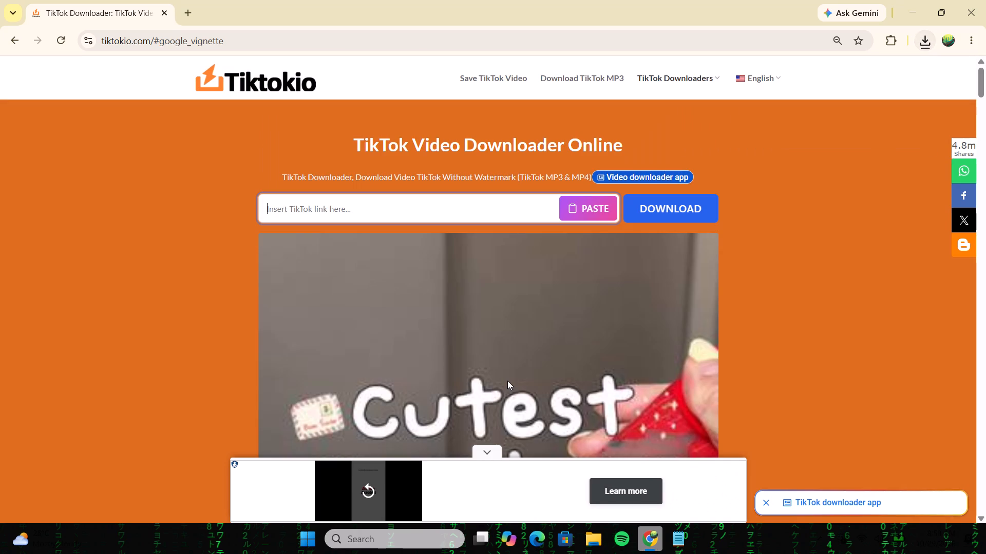
Copy the second TikTok link under Christmash colgate from the Notepad list.
left_click(681, 536)
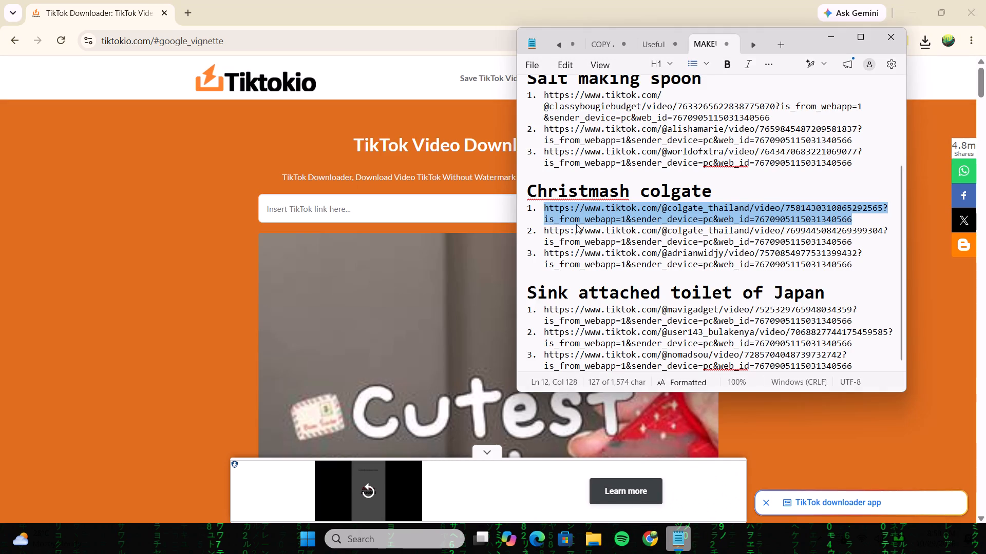
left_click_drag(544, 232, 732, 235)
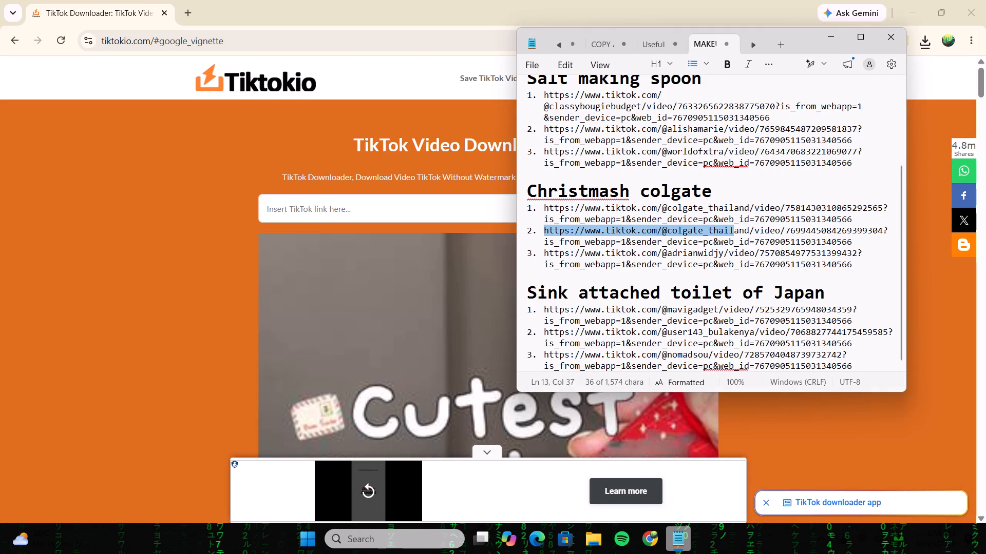
left_click_drag(732, 235, 852, 241)
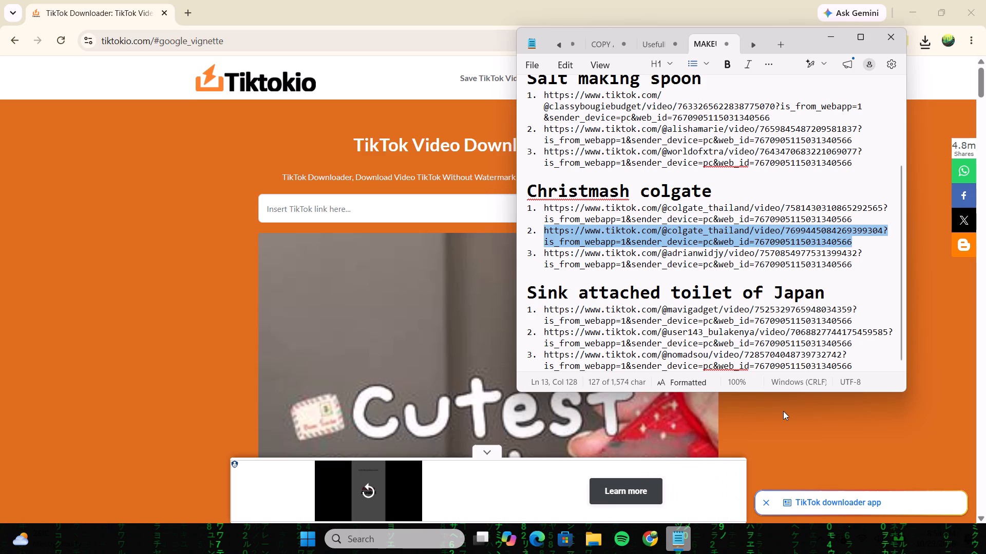
key("ctrl+c")
Download the second Colgate video without watermark in HD through Tiktokio, collapsing the bottom ad, and reset the downloader for another link.
left_click(375, 203)
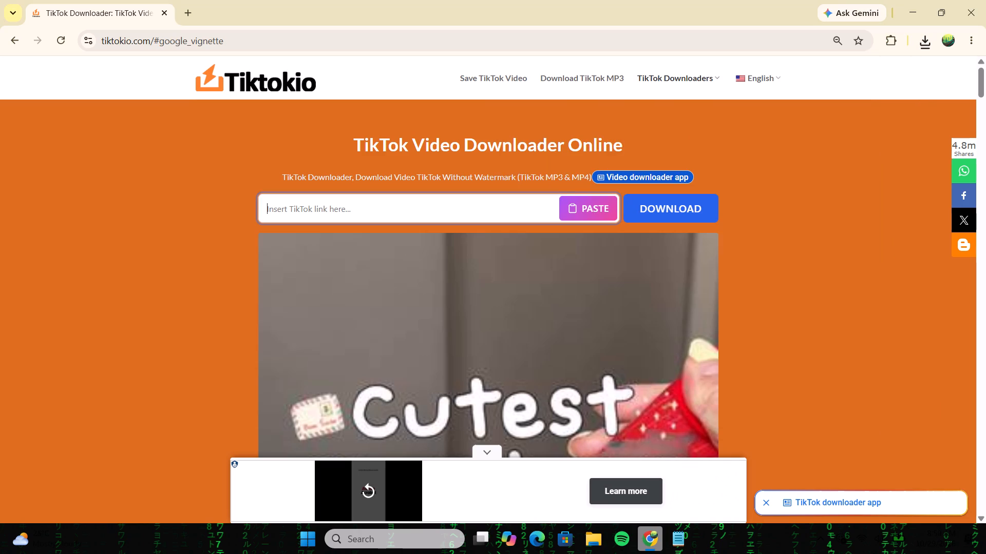
key("ctrl+v")
left_click(656, 204)
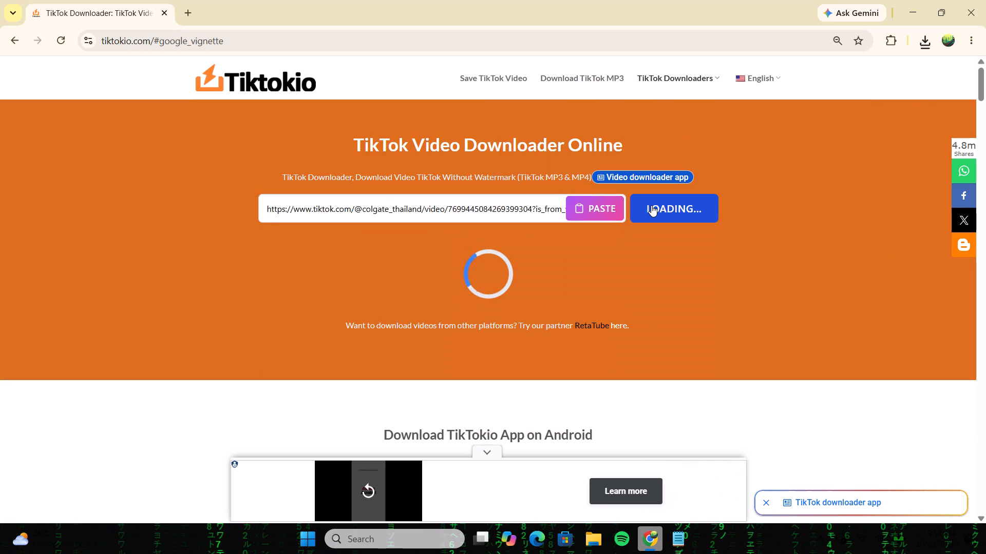
left_click(491, 447)
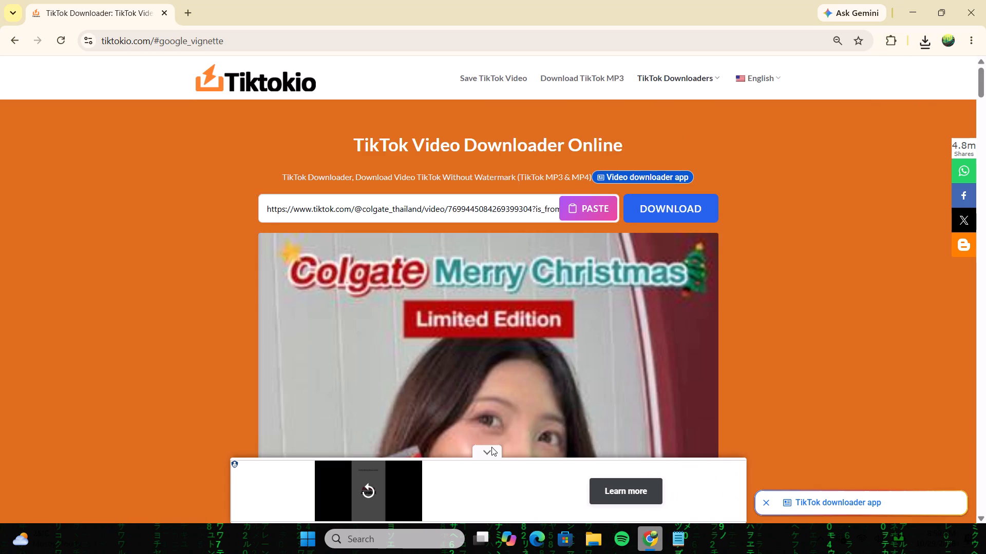
scroll(515, 389, "down", 8)
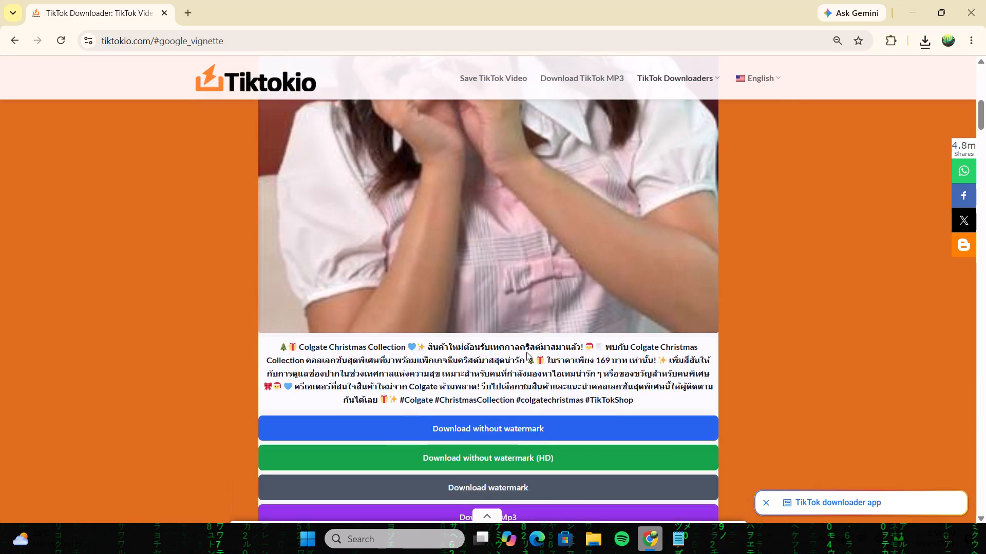
scroll(526, 352, "down", 1)
left_click(505, 391)
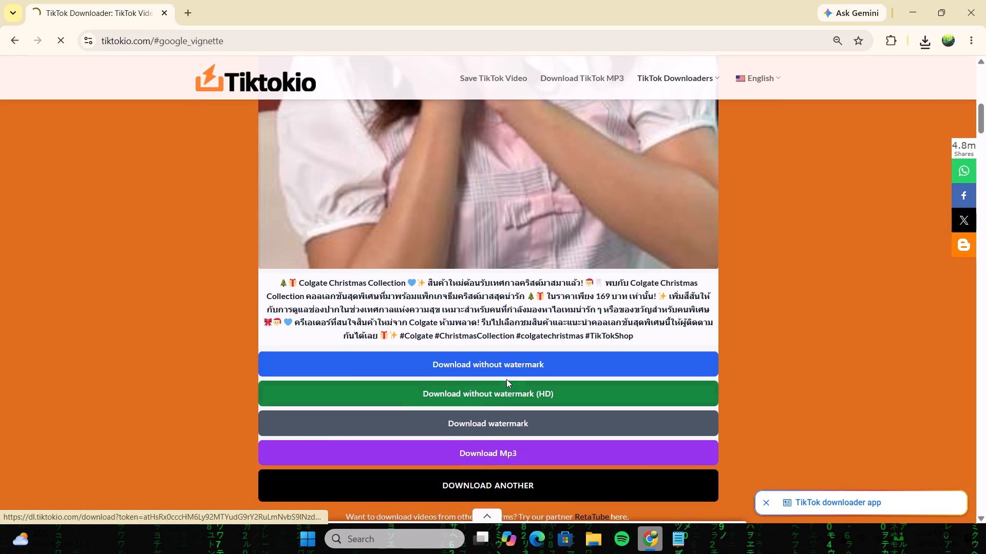
left_click(499, 488)
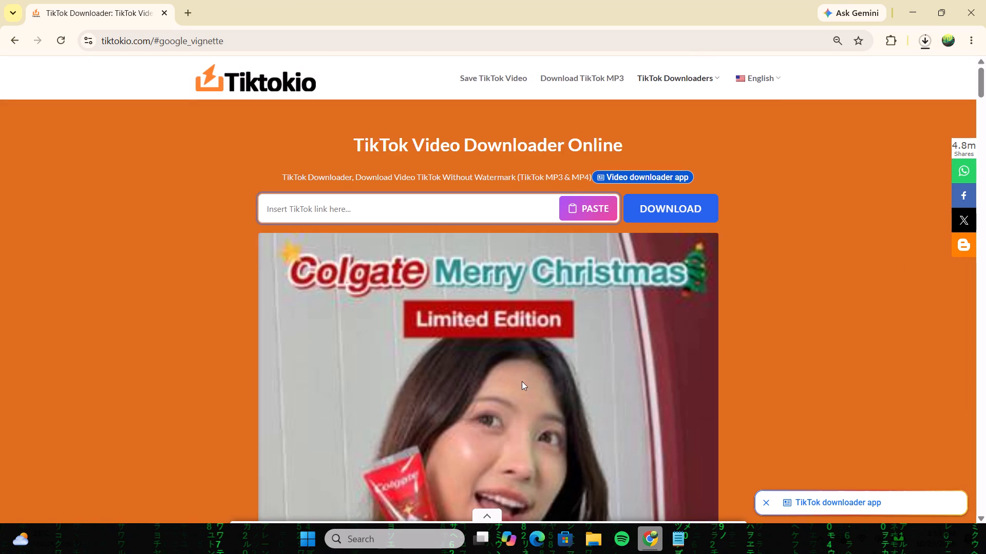
Check the recent download history for the progress of the TikTok videos, and return to the empty link field.
left_click(922, 41)
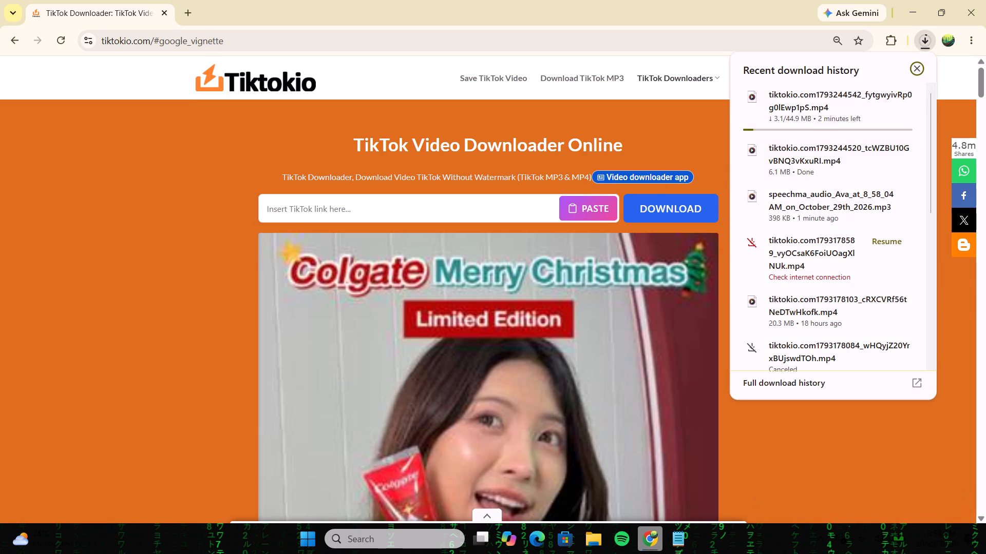
left_click(496, 207)
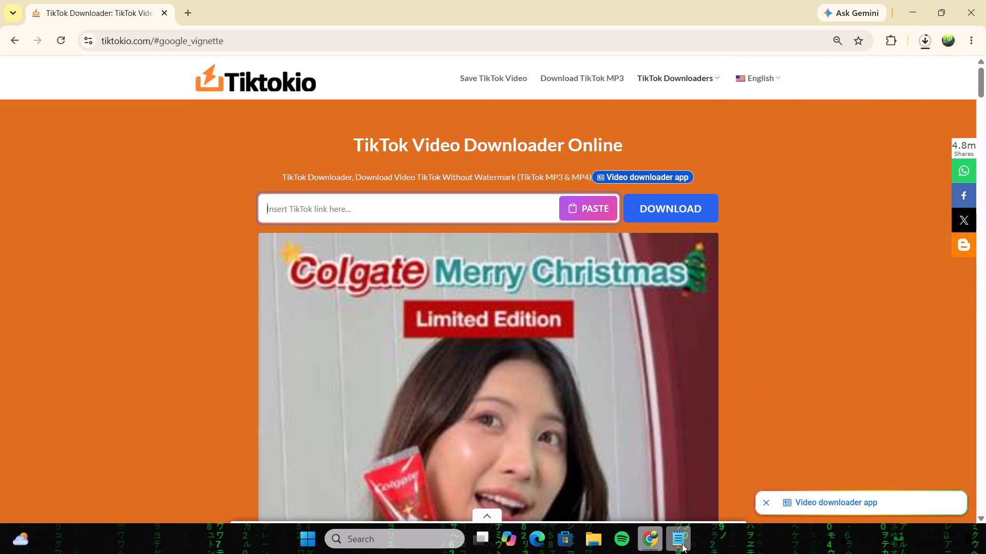
Copy the third TikTok link under Christmash colgate from the Notepad list.
left_click(682, 544)
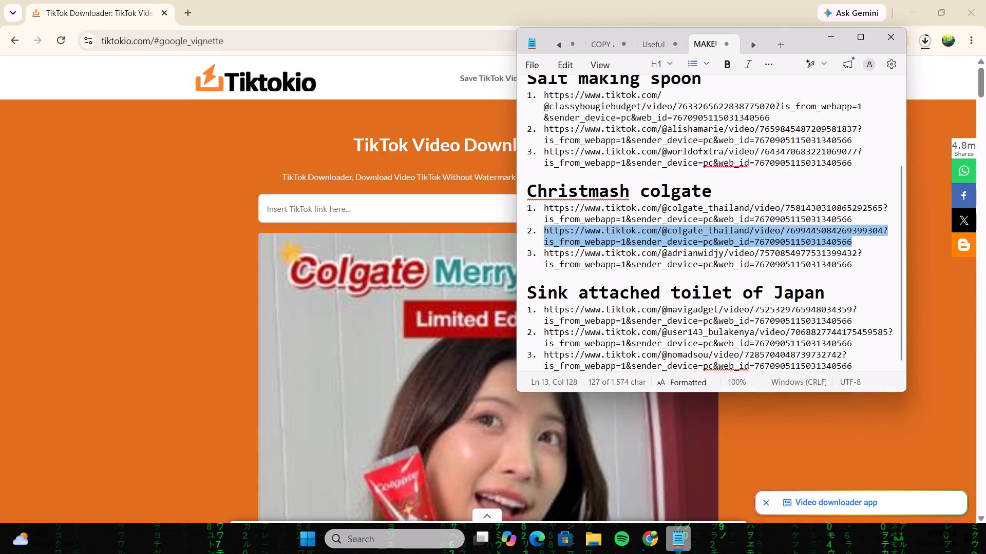
left_click_drag(542, 252, 691, 251)
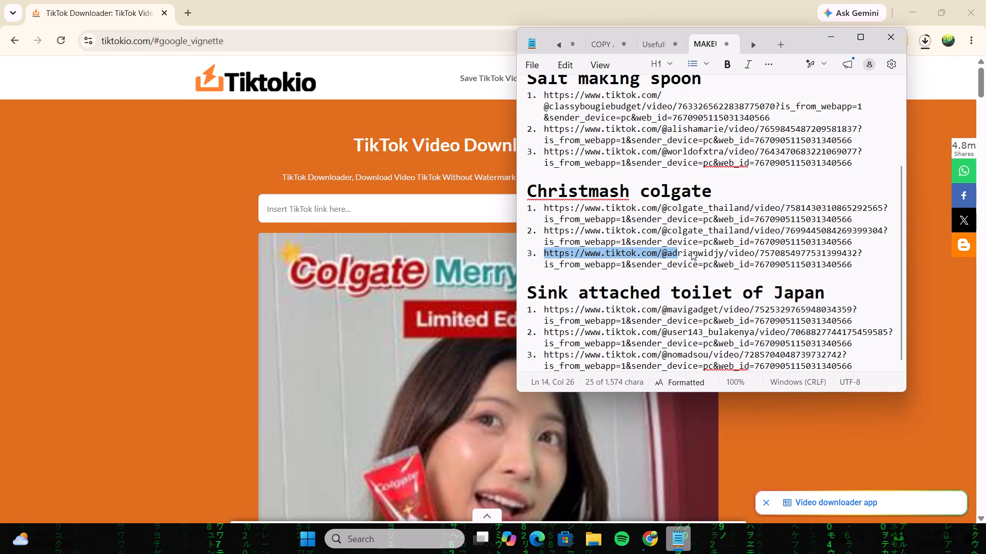
left_click_drag(691, 251, 853, 263)
key("ctrl+c")
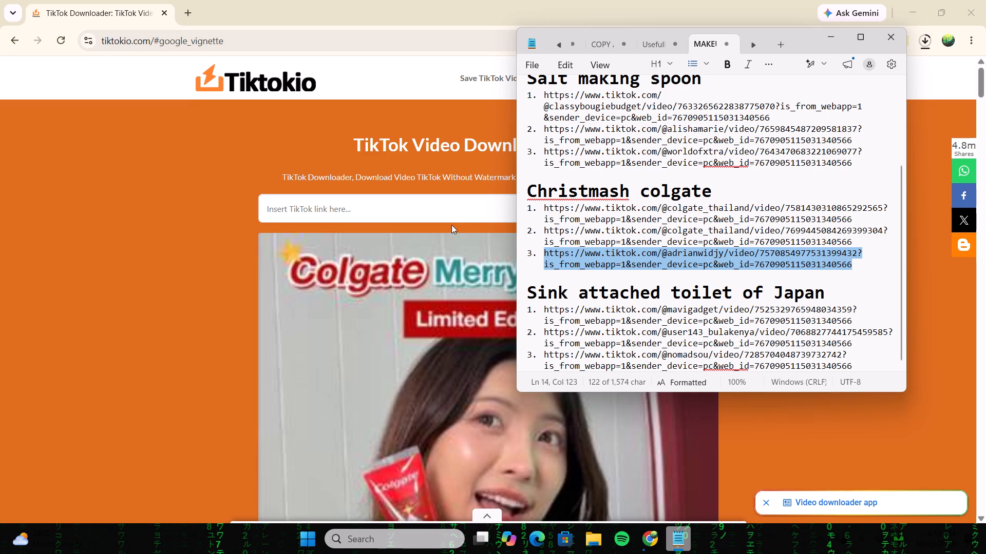
Download the third Colgate video without watermark in HD through Tiktokio, and reset the downloader for another link.
left_click(448, 213)
key("ctrl+v")
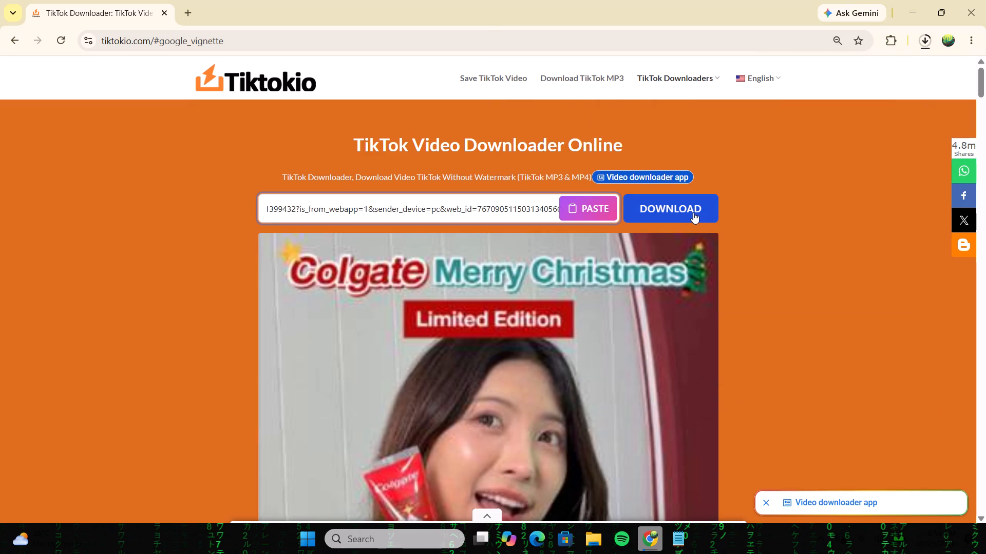
left_click(689, 212)
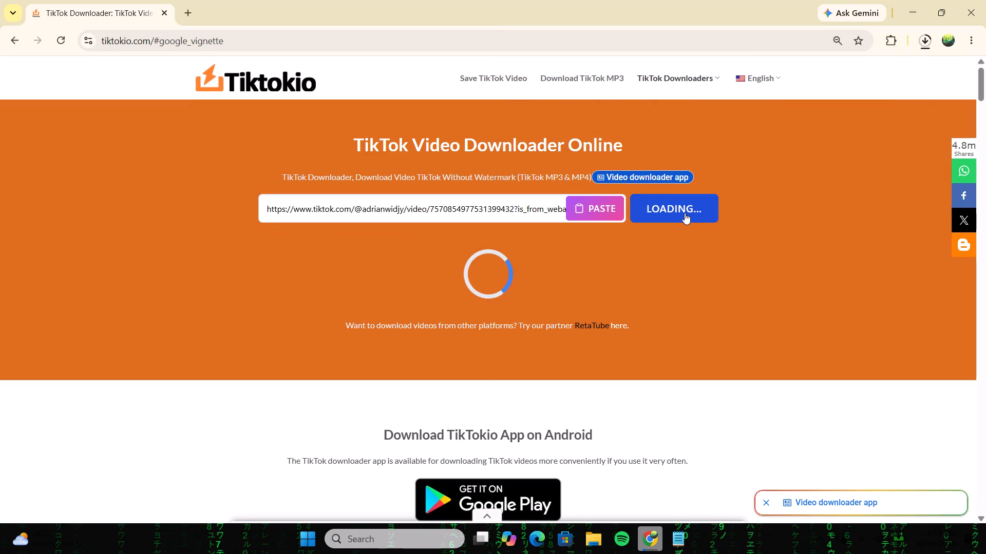
scroll(626, 264, "down", 4)
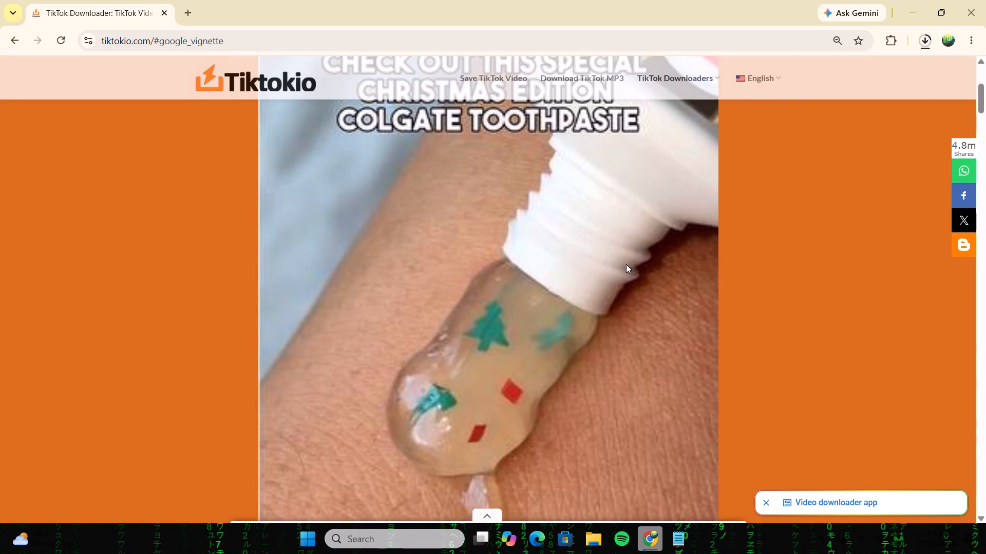
scroll(626, 264, "down", 5)
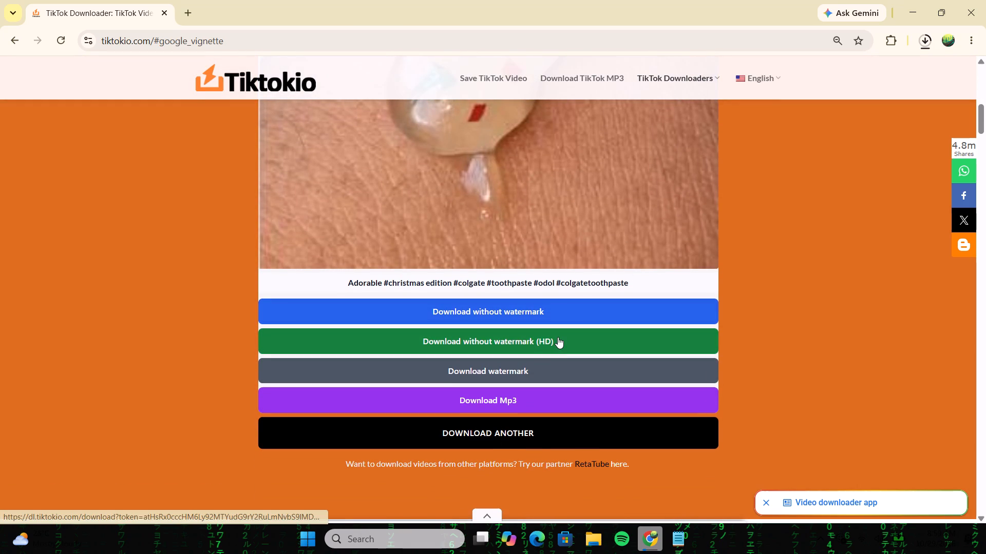
left_click(558, 337)
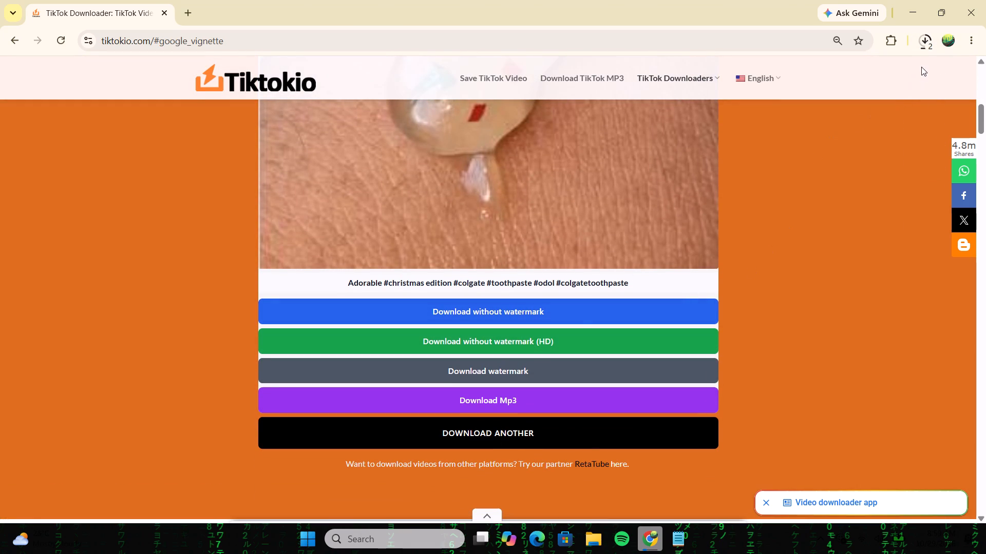
left_click(928, 45)
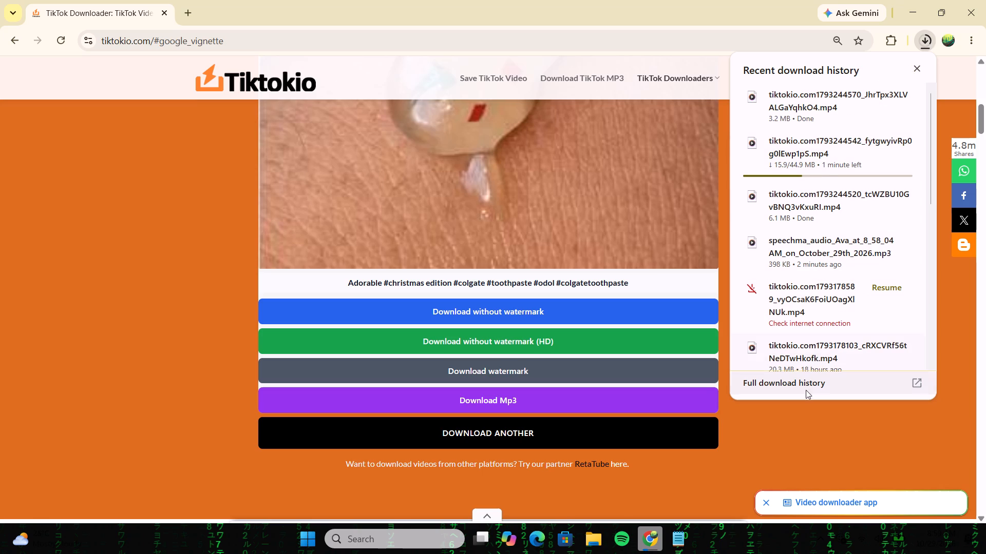
left_click(654, 427)
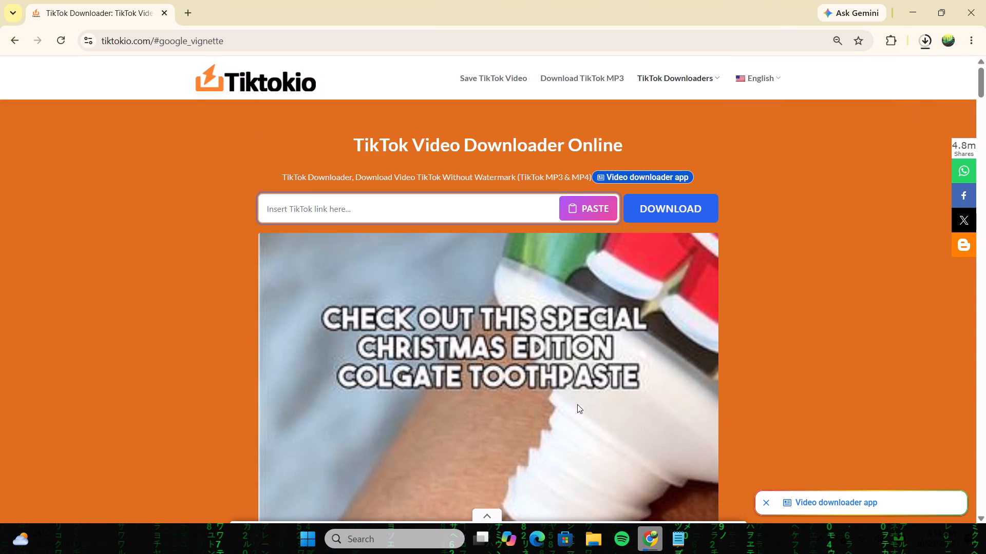
Copy the first TikTok link under Sink attached toilet of Japan from the Notepad list.
left_click(675, 535)
scroll(653, 246, "down", 2)
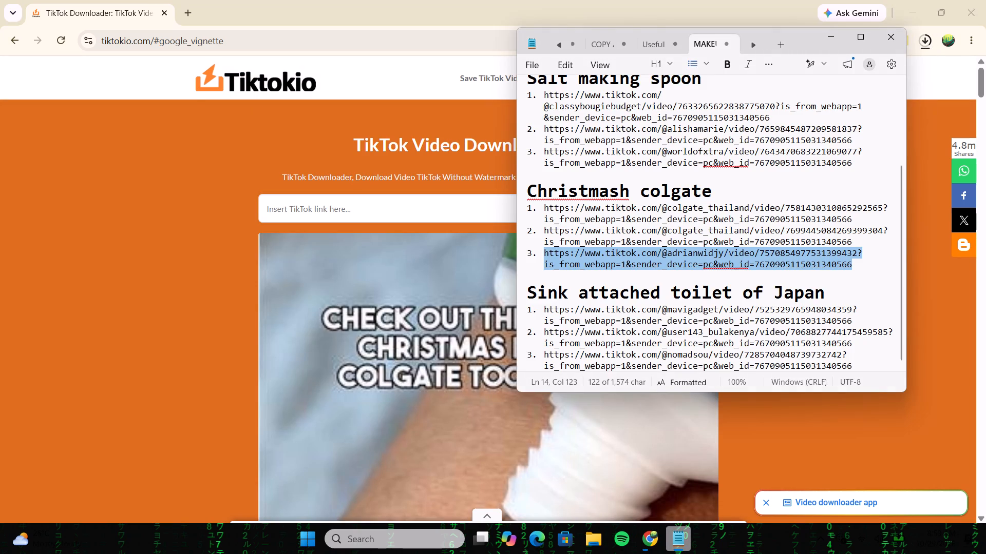
left_click_drag(544, 308, 775, 301)
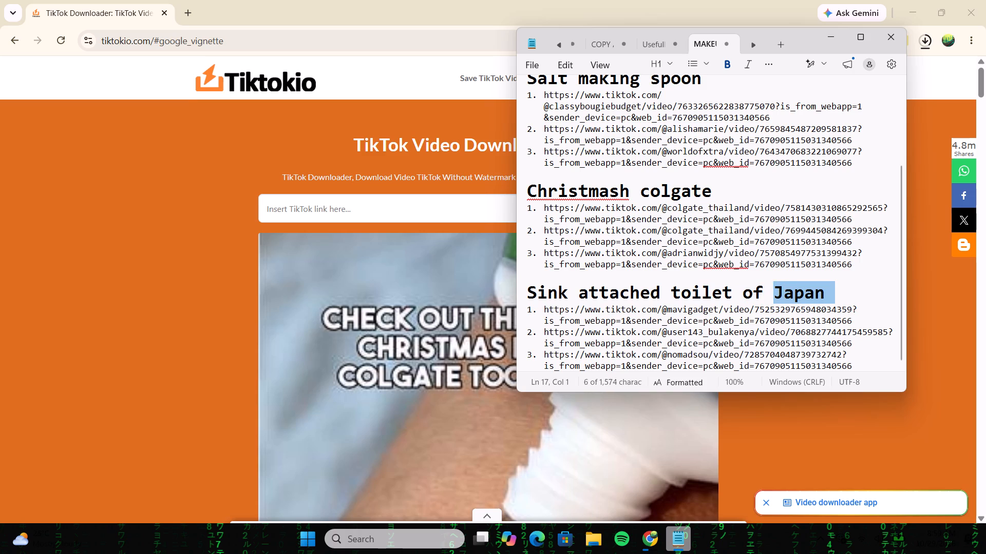
left_click_drag(775, 301, 850, 315)
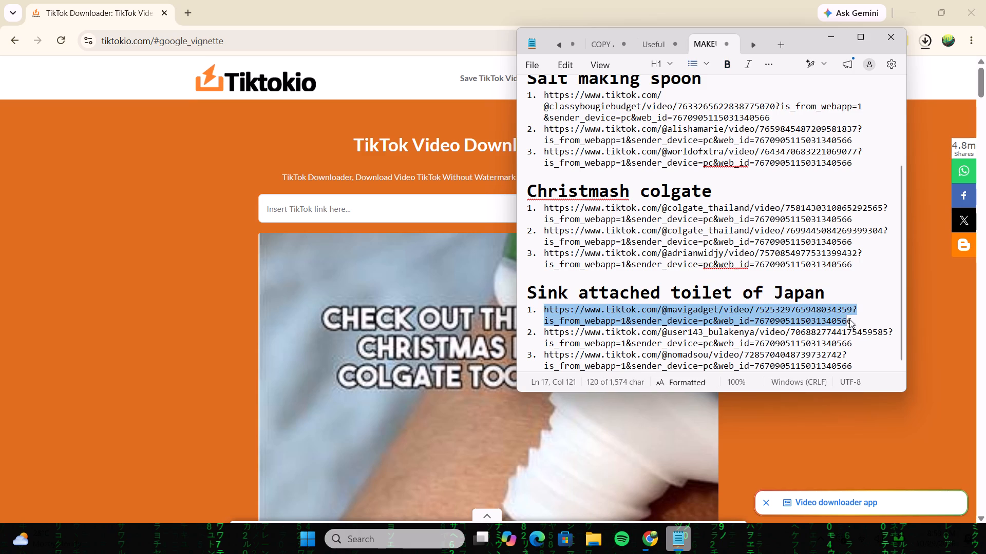
key("ctrl+c")
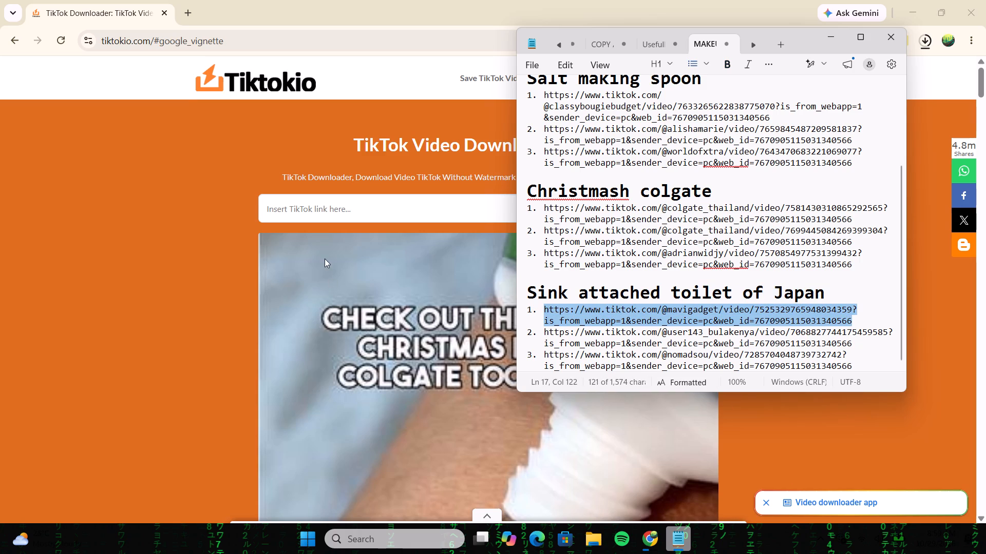
Download the first Japanese sink toilet video without watermark in HD through Tiktokio.
left_click(324, 210)
key("ctrl+v")
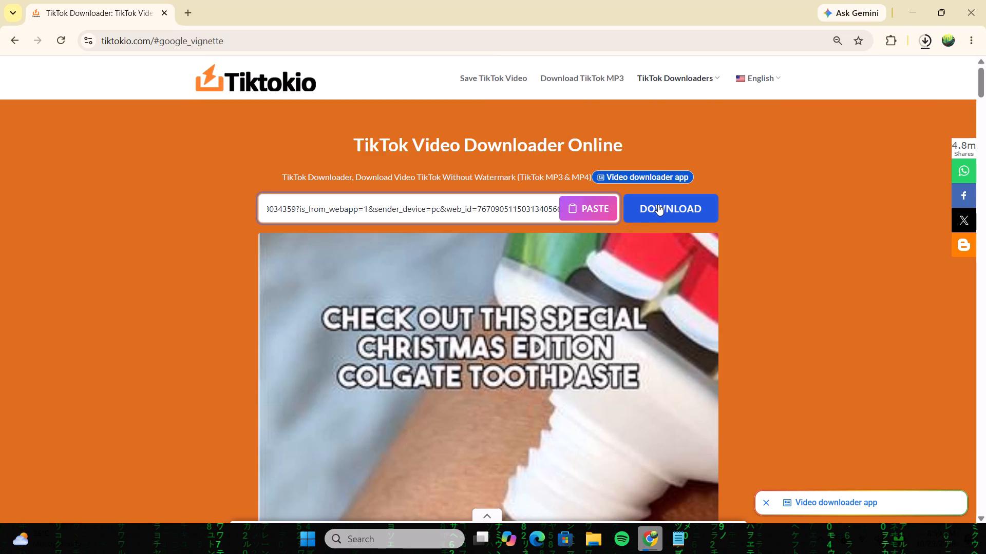
left_click(658, 204)
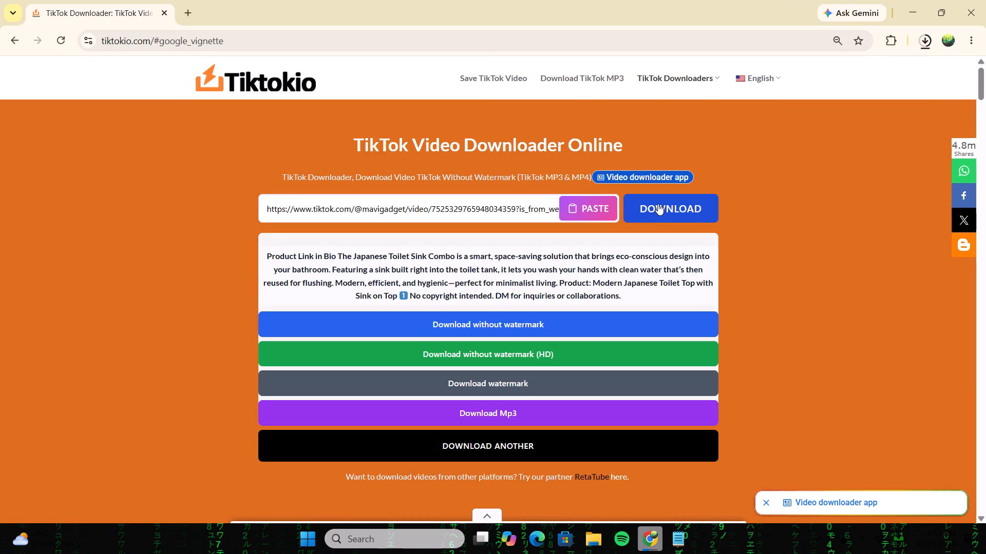
scroll(634, 234, "down", 8)
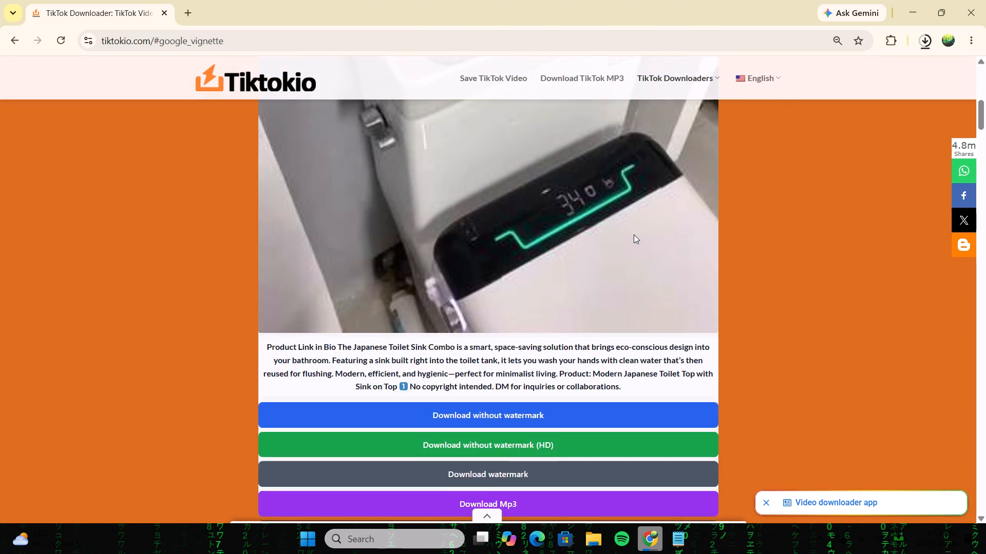
scroll(634, 234, "down", 3)
left_click(505, 248)
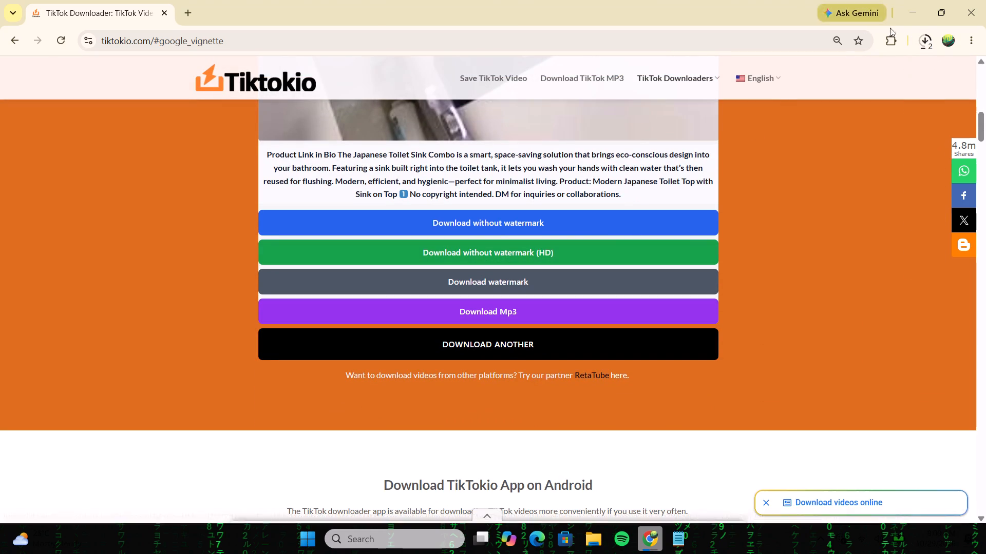
Try to resume the interrupted TikTok video download from the recent download history.
left_click(917, 45)
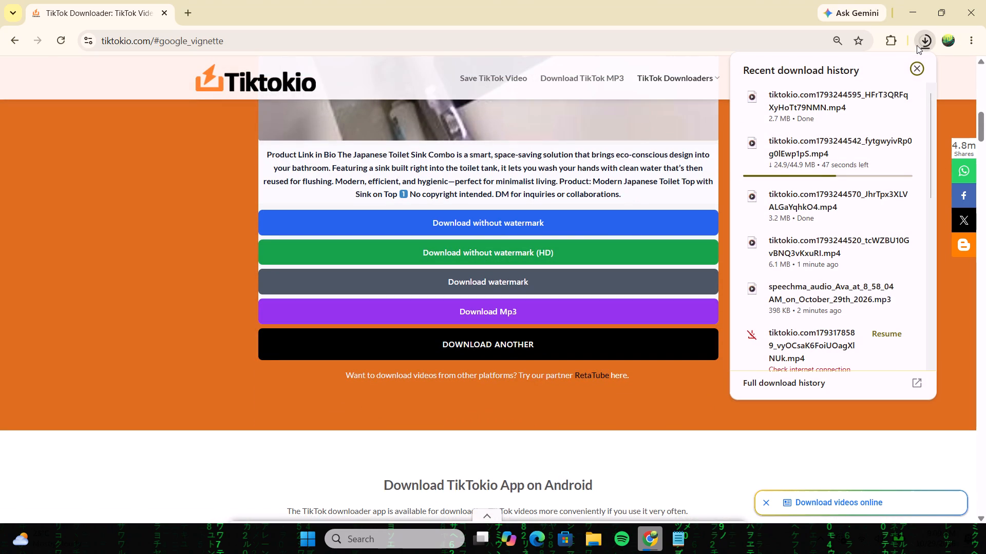
left_click(888, 331)
scroll(852, 287, "down", 2)
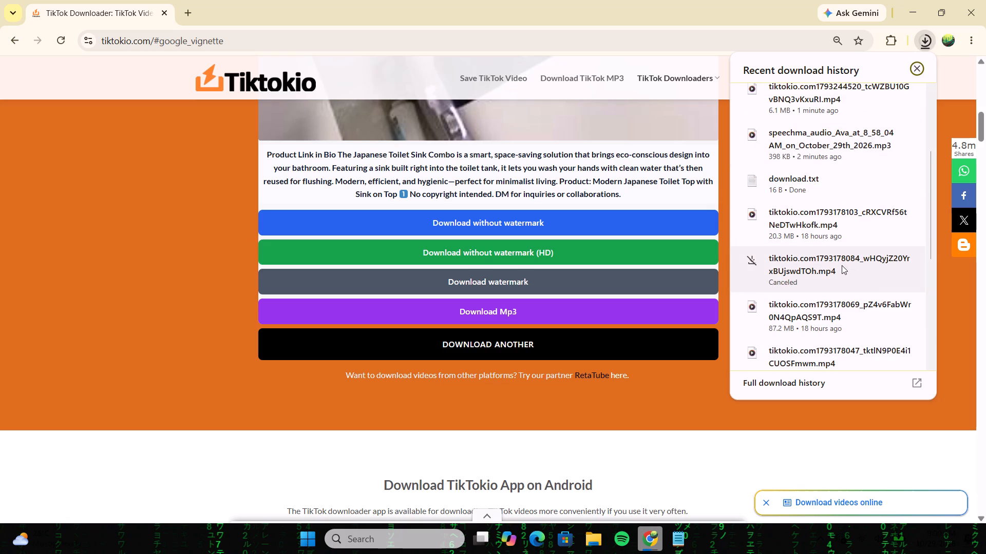
scroll(842, 265, "up", 2)
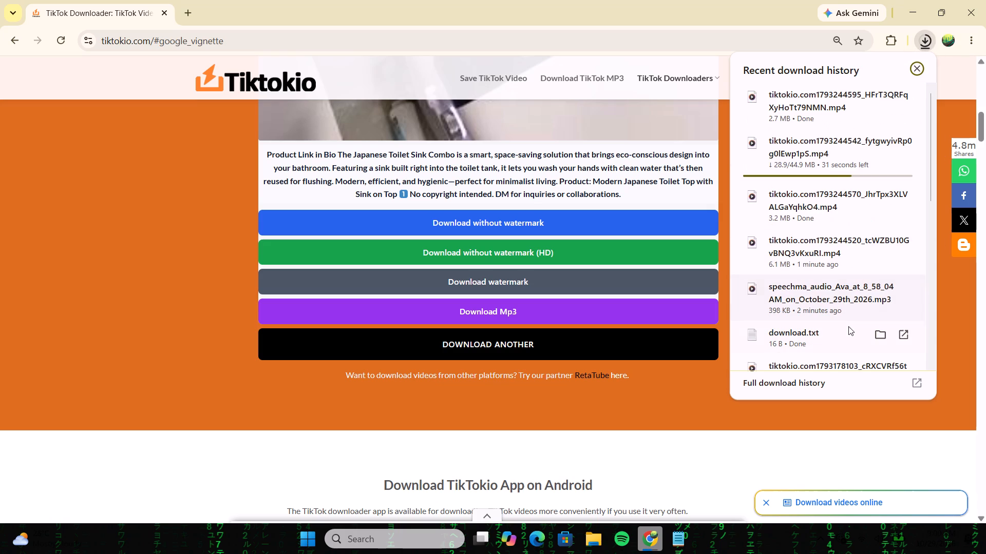
Open download.txt from the recent downloads just once with Notepad, read it, and close it.
left_click(793, 338)
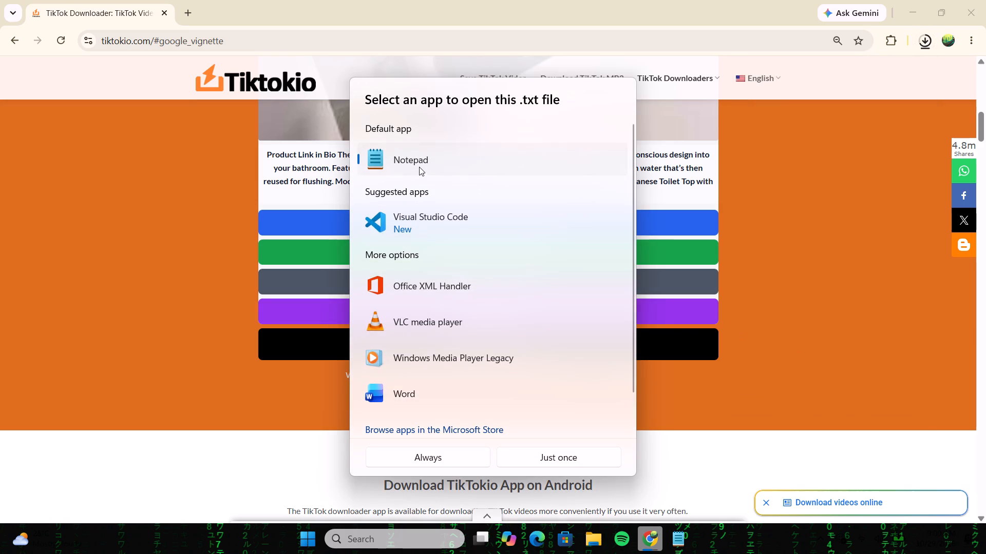
left_click(420, 165)
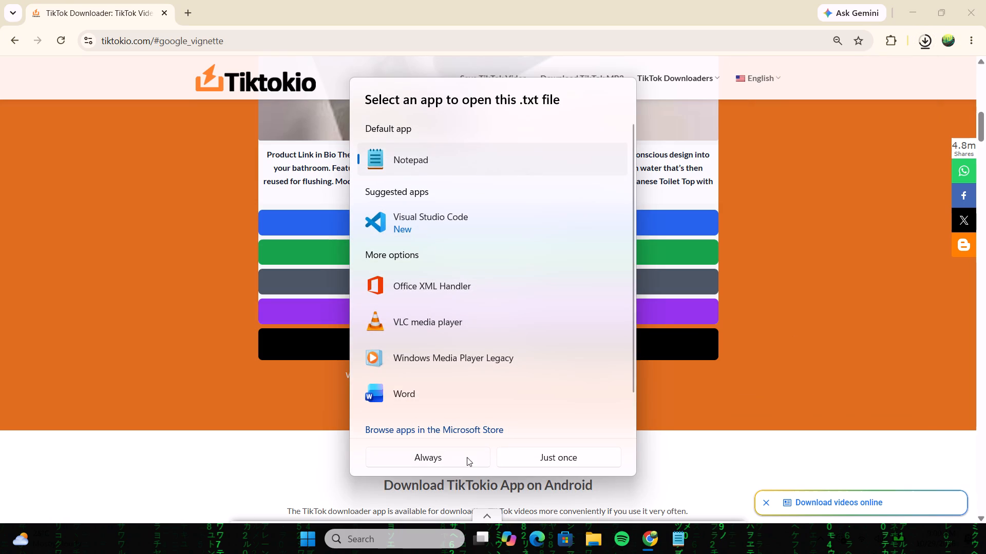
left_click(555, 457)
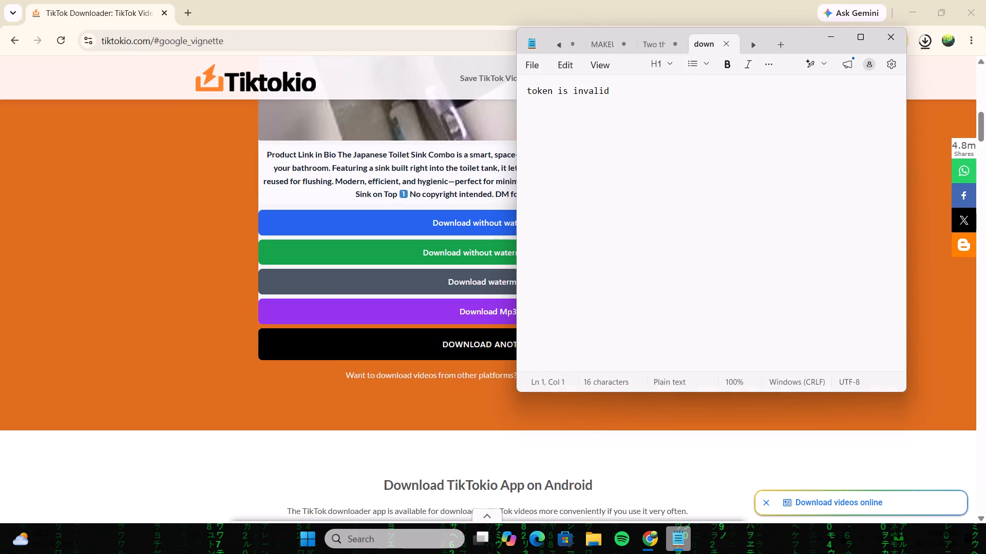
left_click(884, 37)
left_click(930, 36)
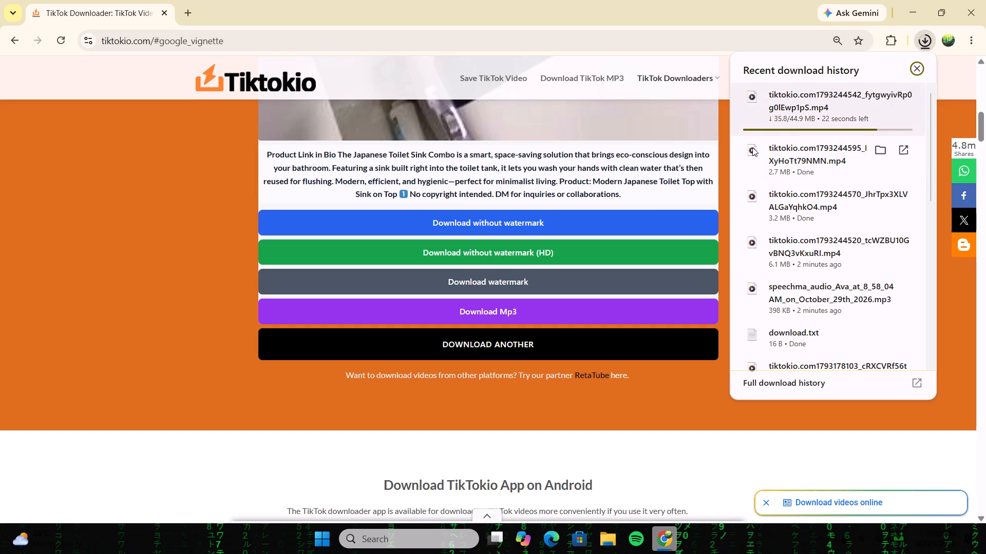
Return to Tiktokio's empty link field to start another video download.
scroll(639, 210, "up", 6)
scroll(604, 207, "down", 8)
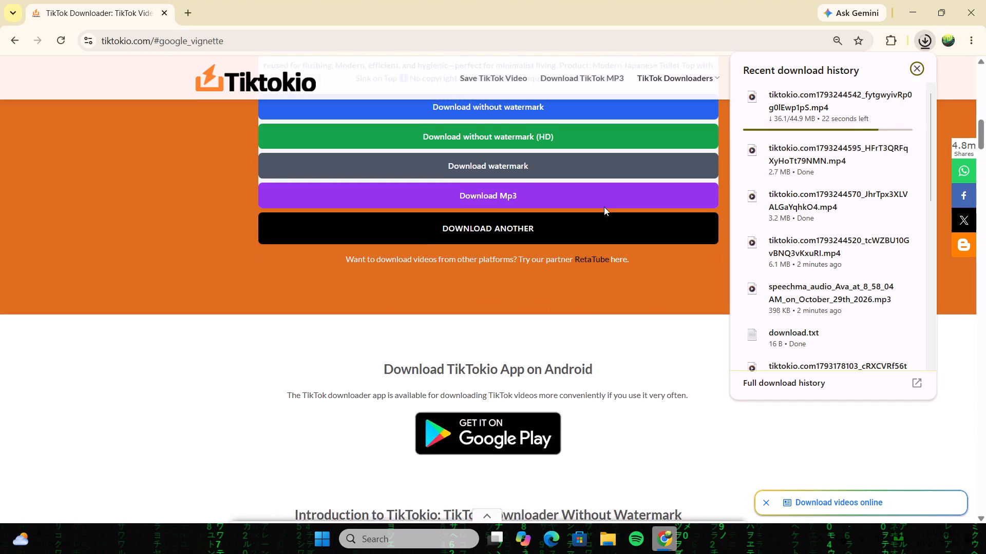
scroll(527, 161, "up", 1)
left_click(515, 281)
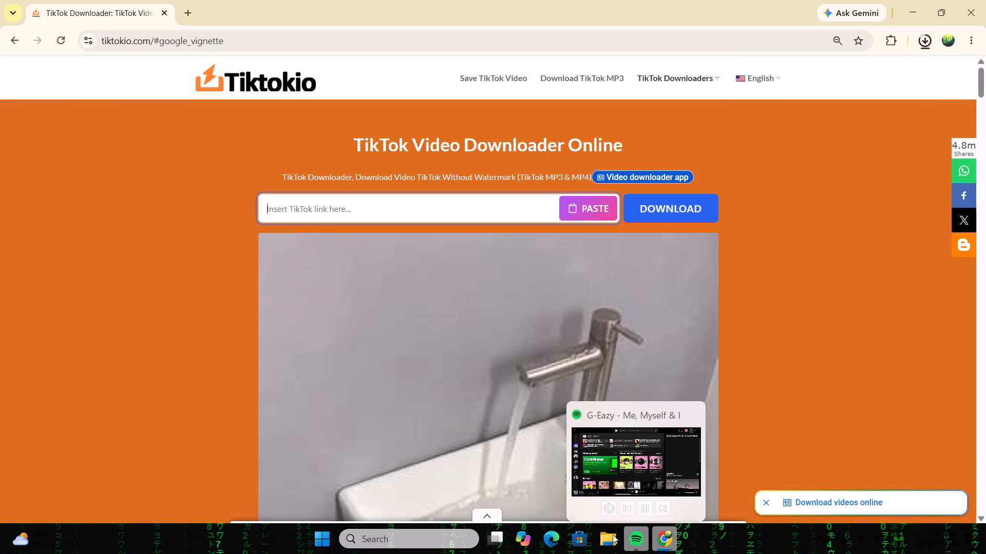
Reopen Notepad and close download.txt and Two things in Japan that sound fake.txt, discarding the latter's unsaved changes.
left_click(433, 529)
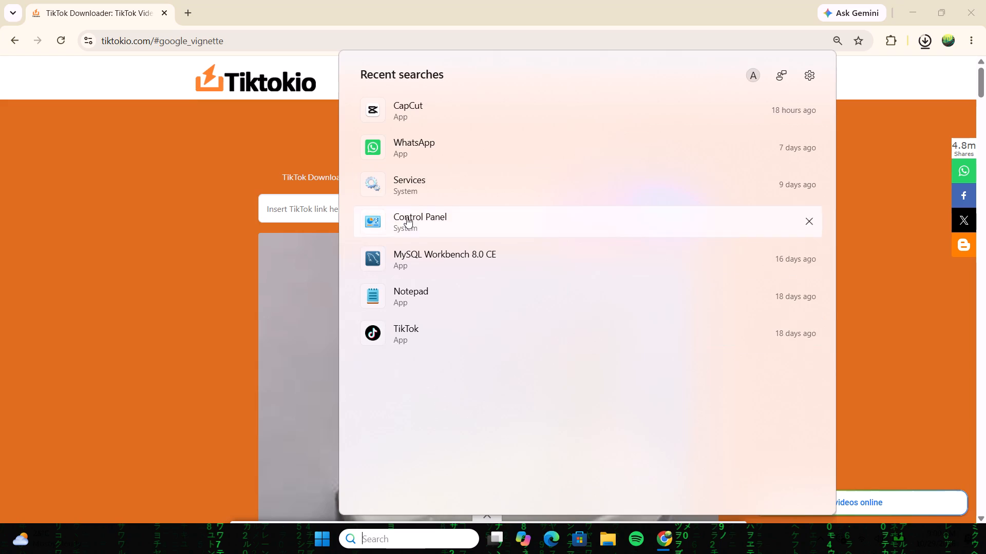
left_click(390, 287)
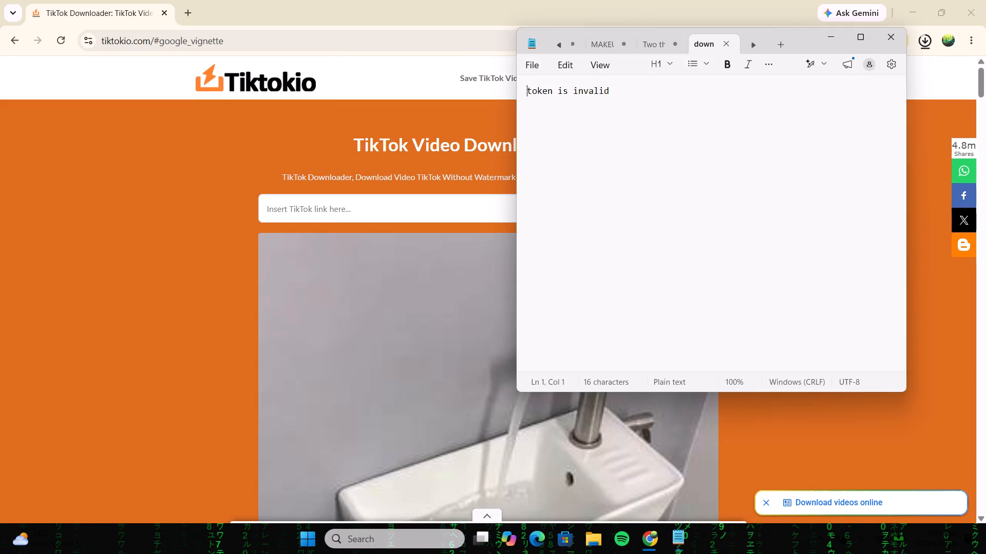
left_click(726, 45)
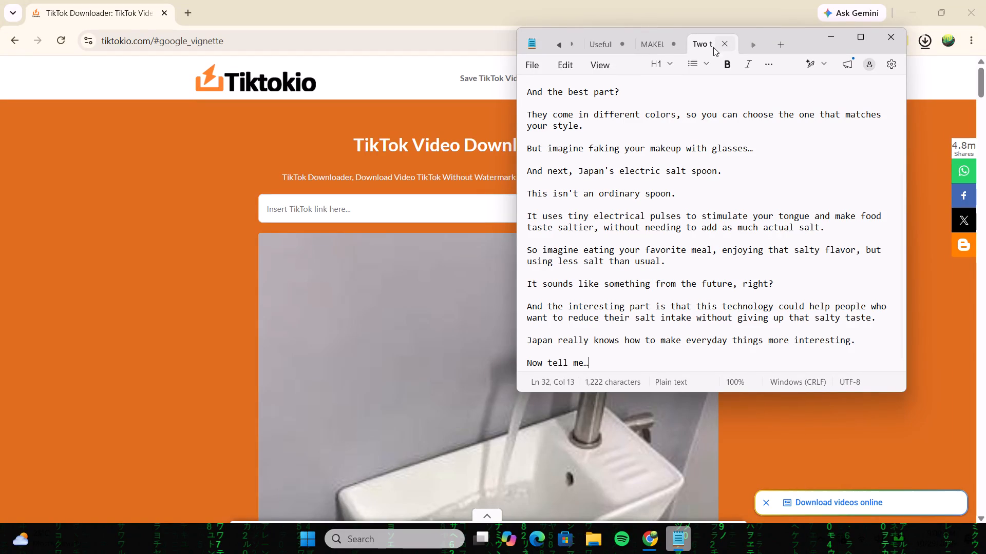
left_click(725, 44)
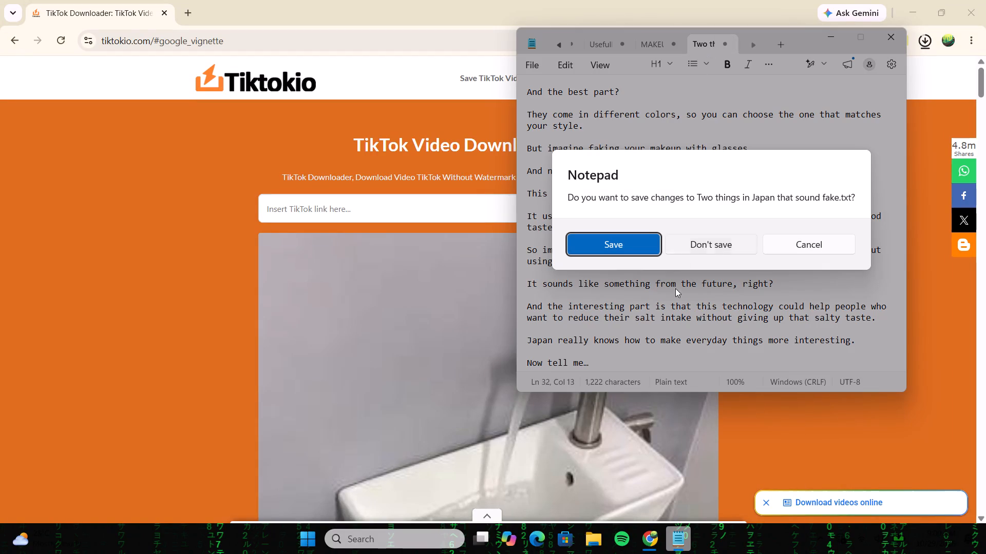
left_click(692, 247)
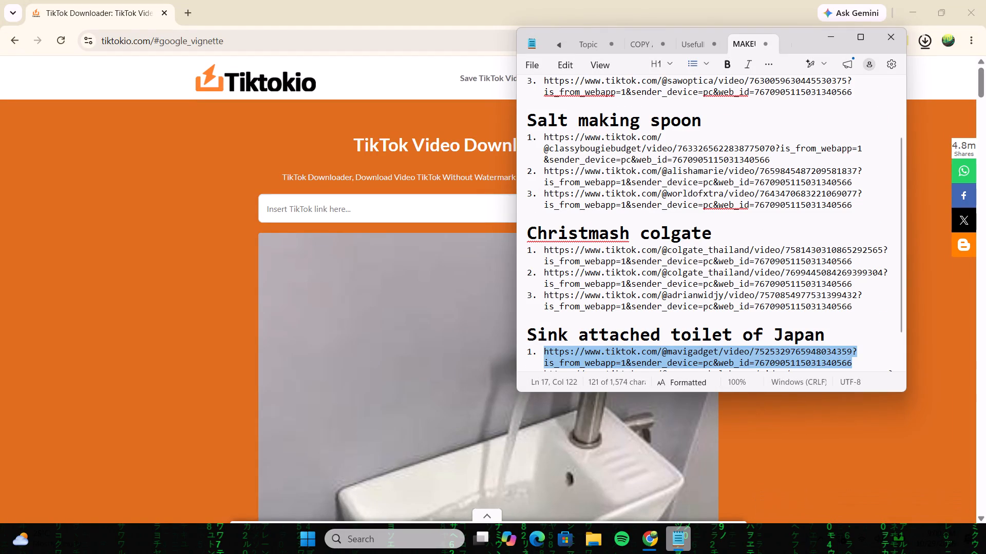
Copy the second TikTok link under Sink attached toilet of Japan from the Notepad list.
scroll(662, 228, "down", 4)
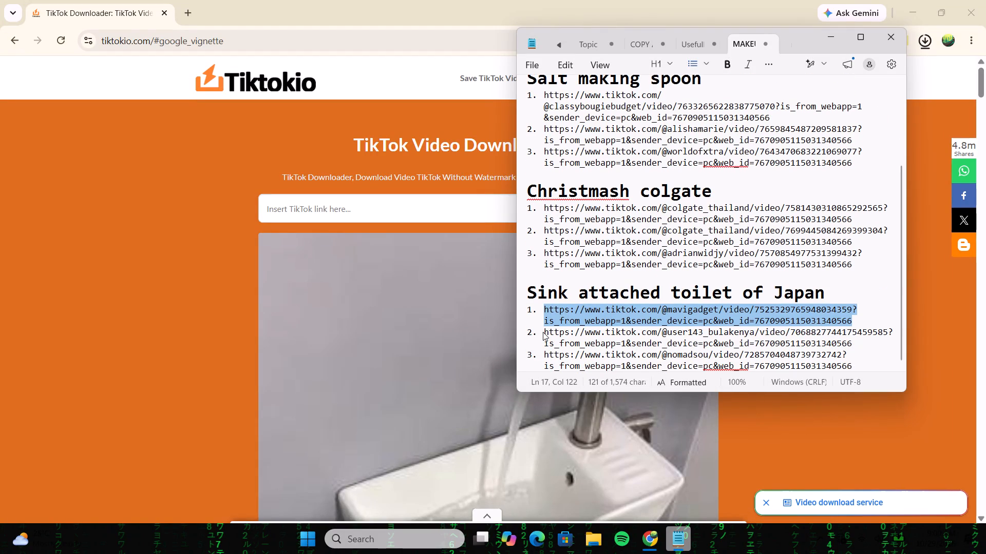
left_click_drag(543, 329, 849, 340)
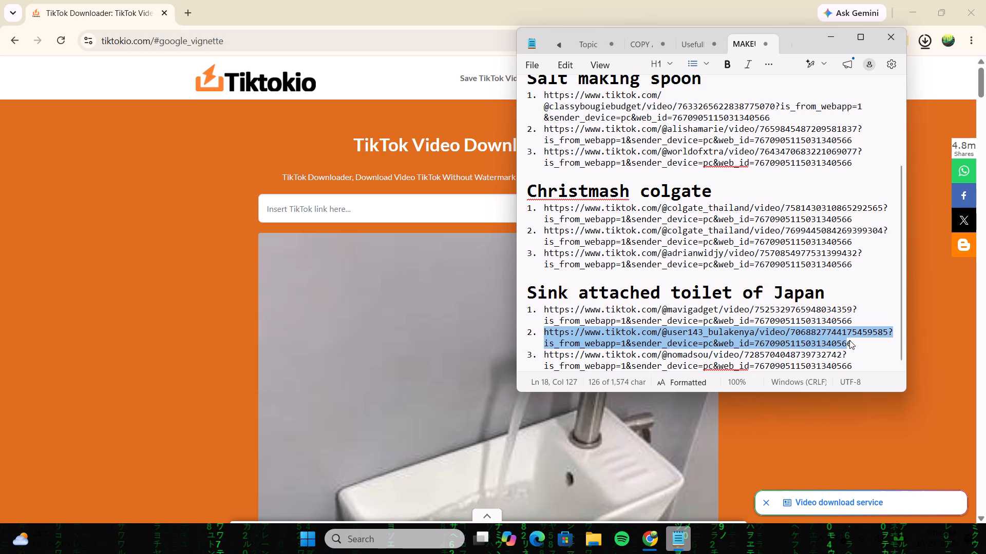
left_click_drag(849, 340, 854, 340)
key("ctrl+c")
Switch to Chrome and enter the copied second sink toilet link in Tiktokio's link field.
left_click(314, 216)
key("ctrl+v")
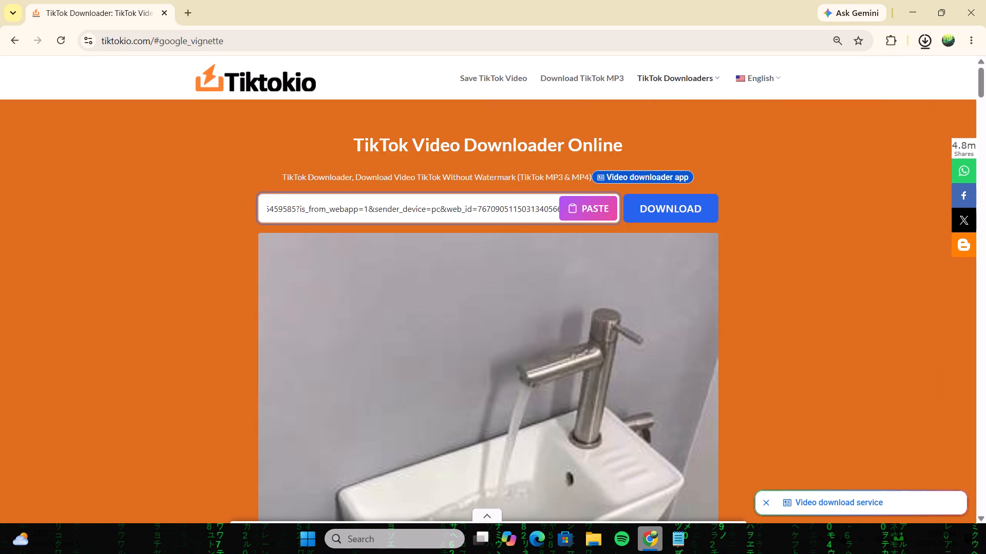
Download the second sink toilet video without watermark in HD from the pasted link, and reset the downloader for another link.
left_click(648, 202)
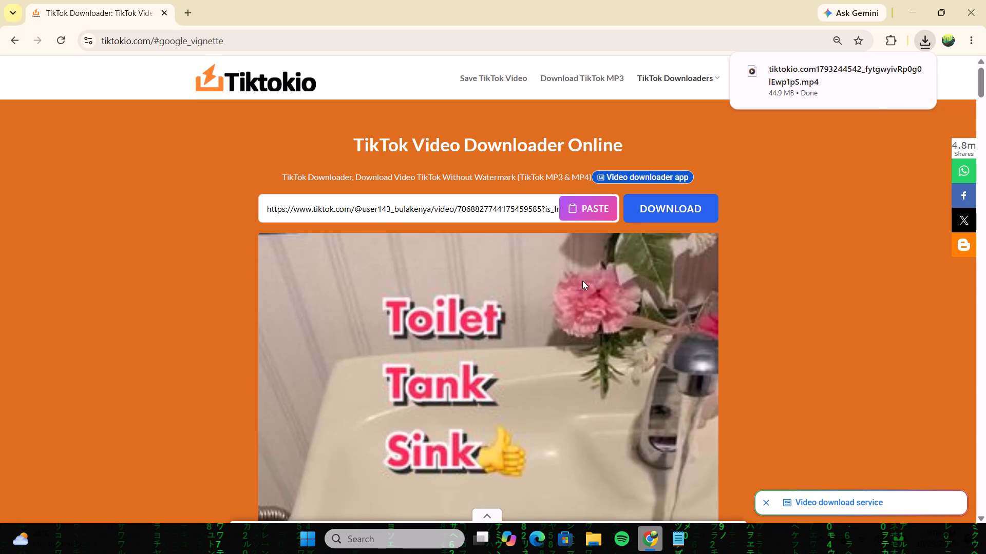
scroll(582, 281, "down", 10)
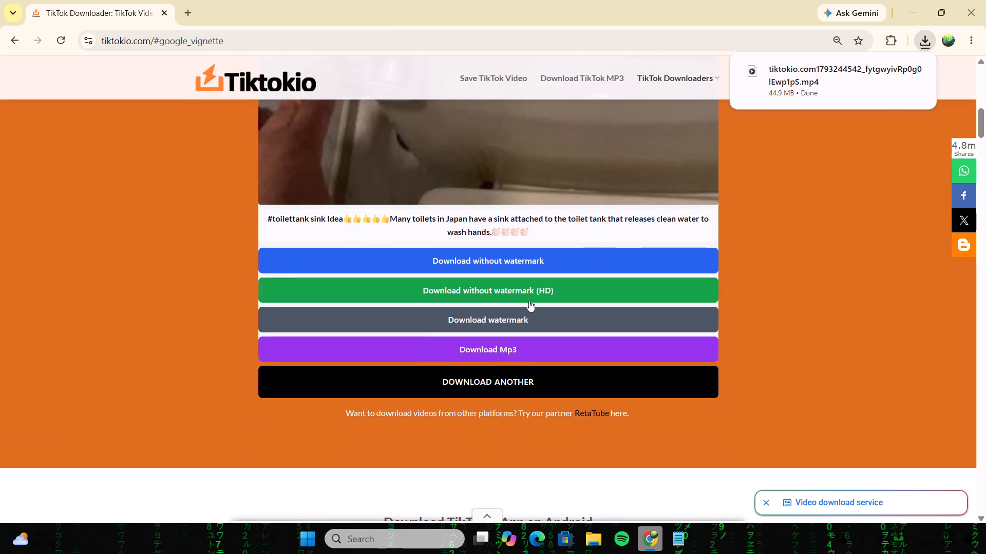
left_click(534, 291)
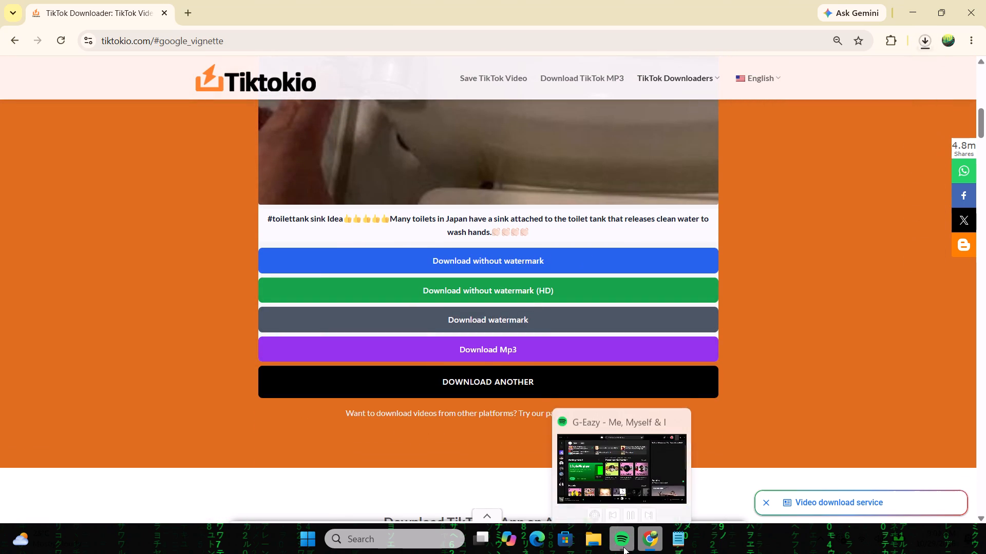
left_click(653, 501)
left_click(467, 375)
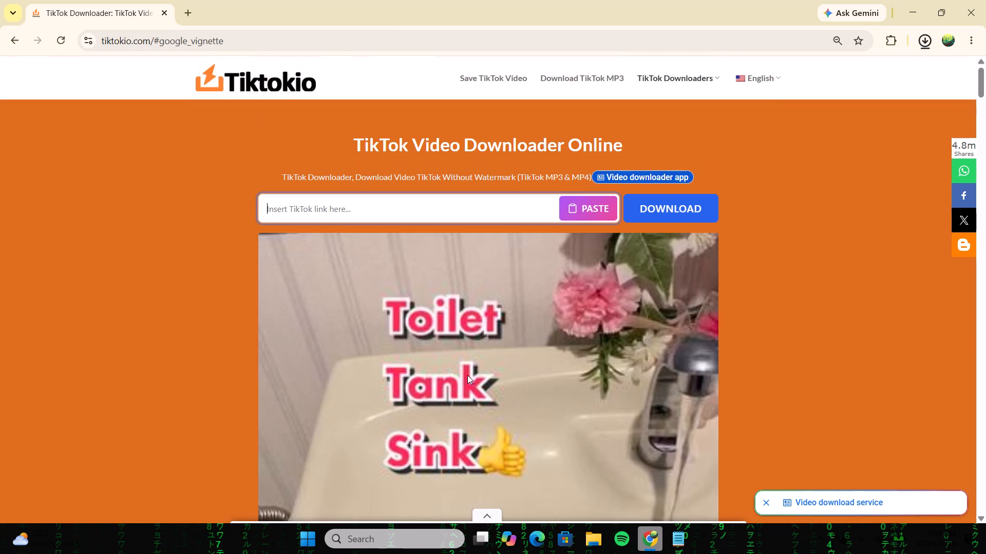
Copy the third TikTok link under Sink attached toilet of Japan from the Notepad list.
left_click(667, 533)
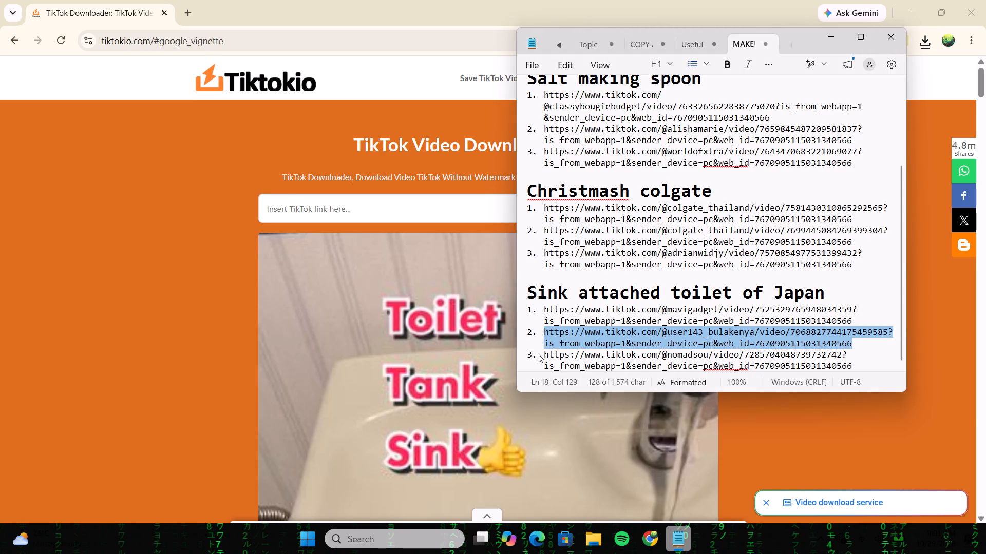
left_click_drag(545, 353, 780, 351)
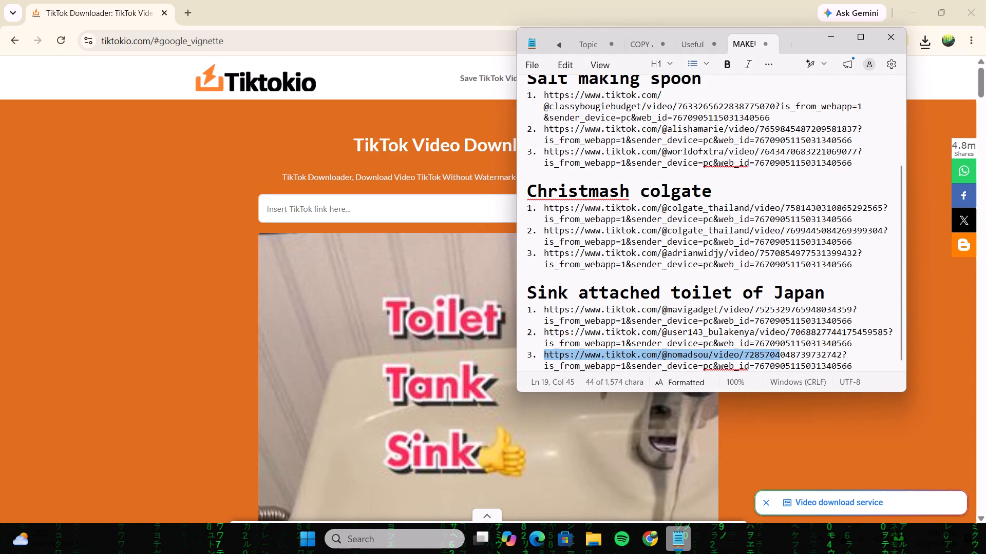
left_click_drag(780, 351, 854, 372)
key("ctrl+c")
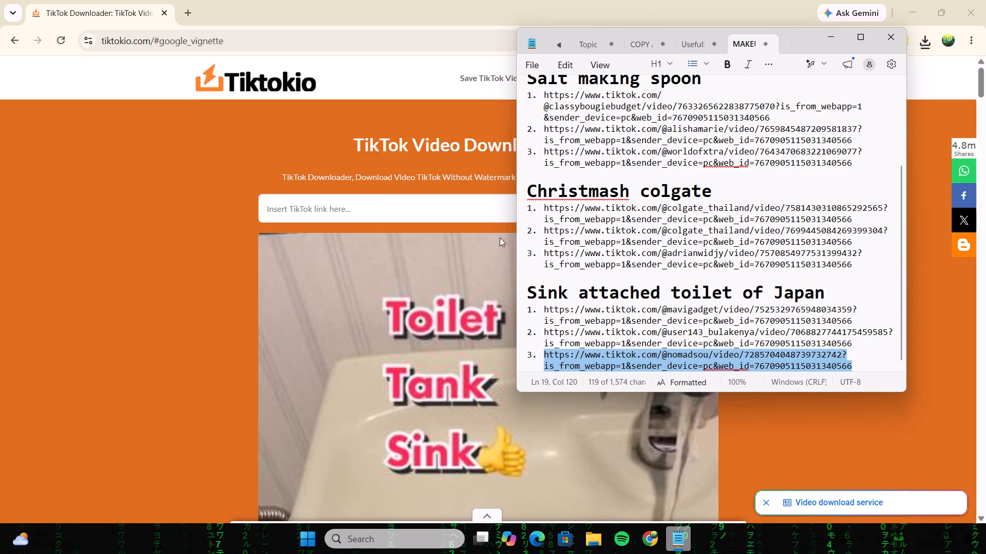
Download the third sink toilet video without watermark in HD through Tiktokio, and check its progress in the recent download history.
left_click(379, 203)
key("ctrl+v")
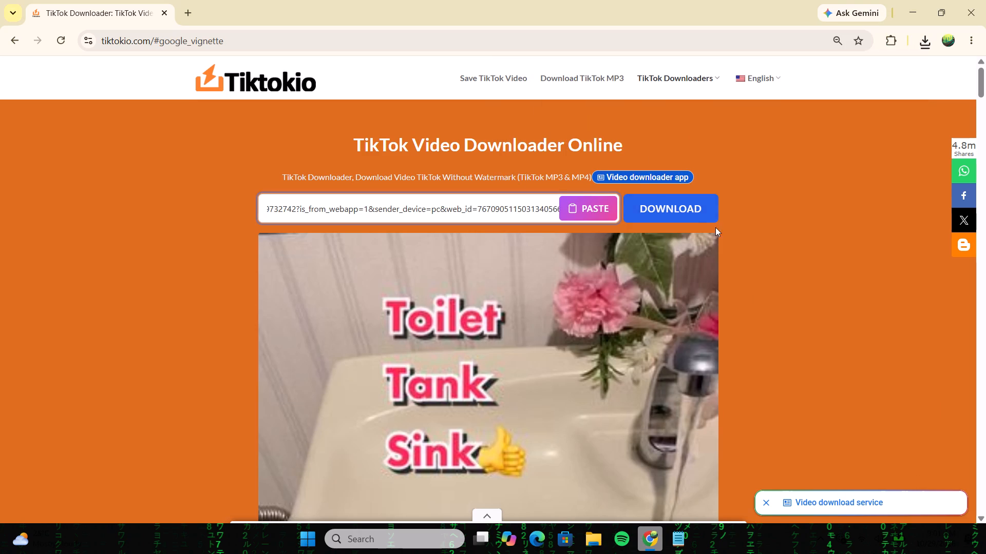
left_click(665, 204)
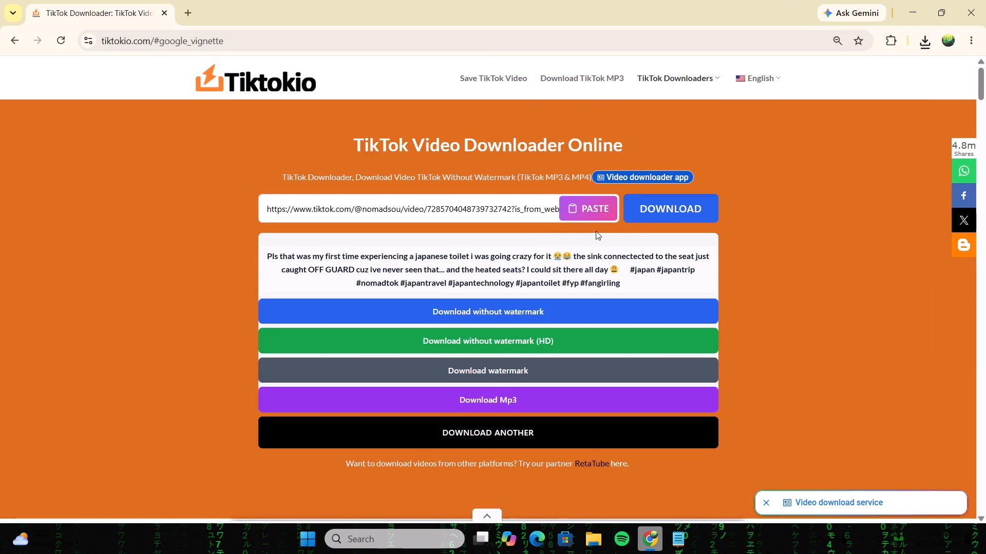
scroll(606, 280, "down", 10)
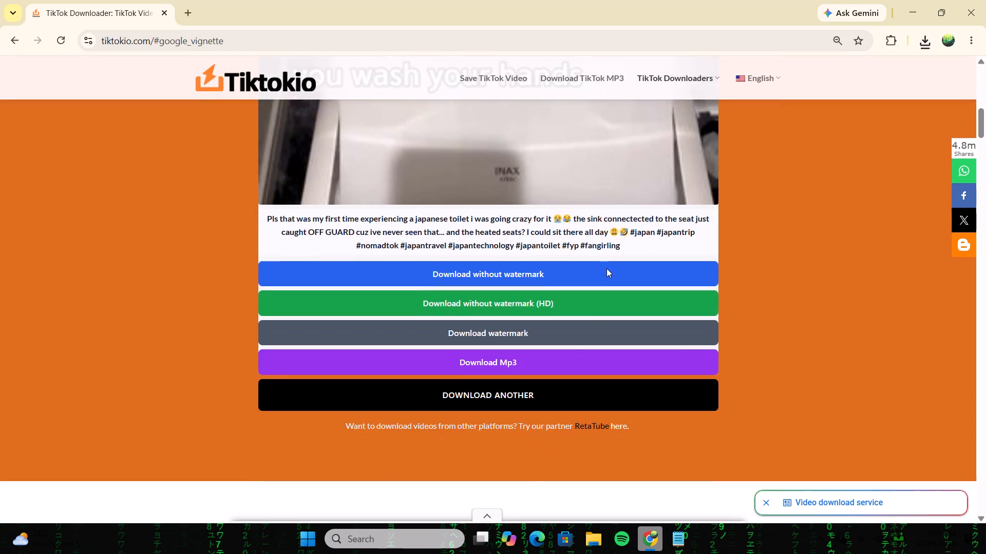
left_click(545, 309)
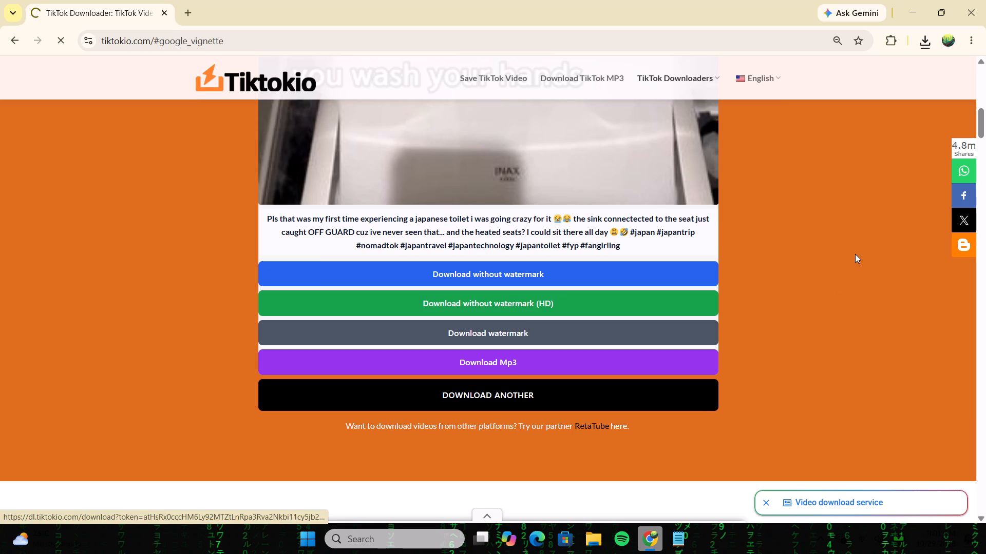
left_click(920, 42)
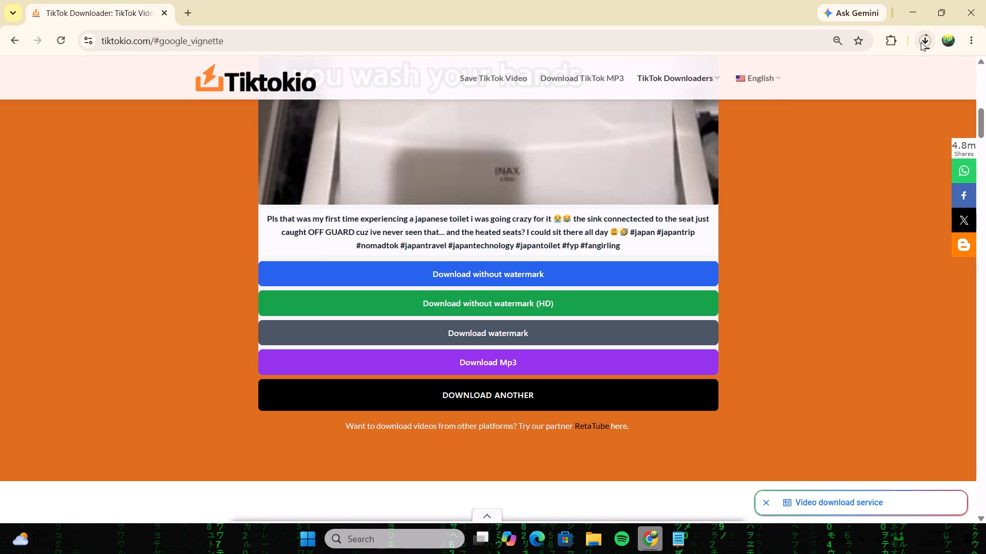
left_click(929, 44)
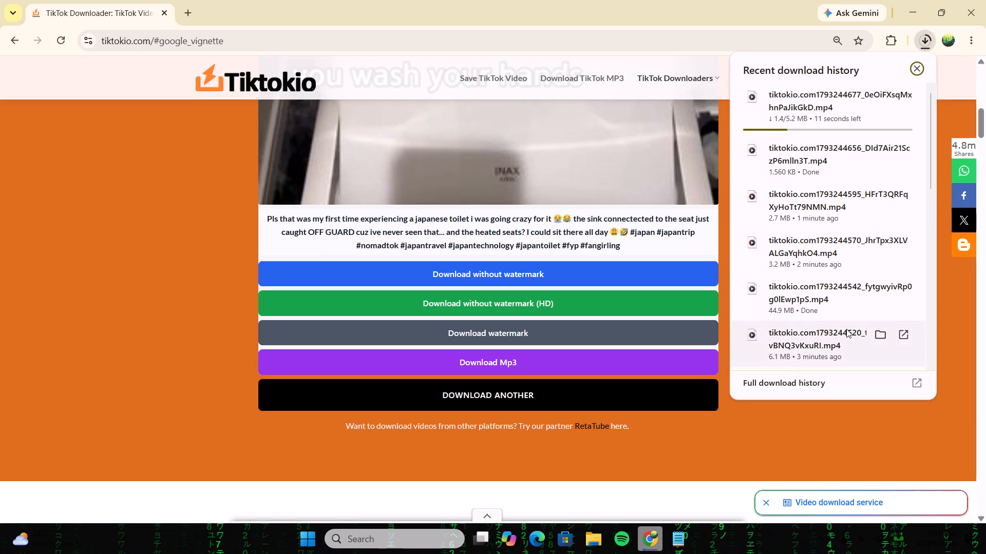
Review the recent download history until the third sink toilet video finishes downloading, and close the list.
scroll(816, 350, "down", 2)
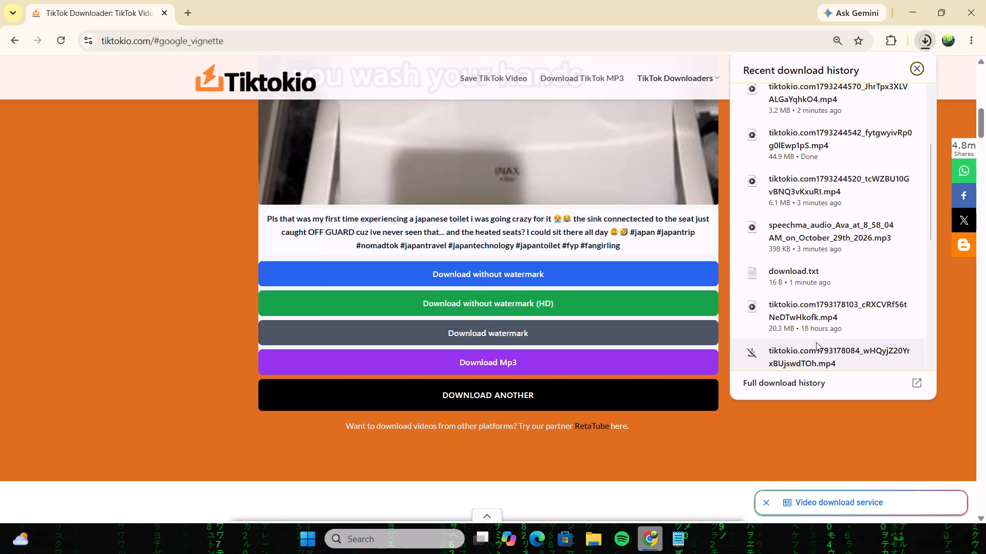
scroll(816, 342, "up", 1)
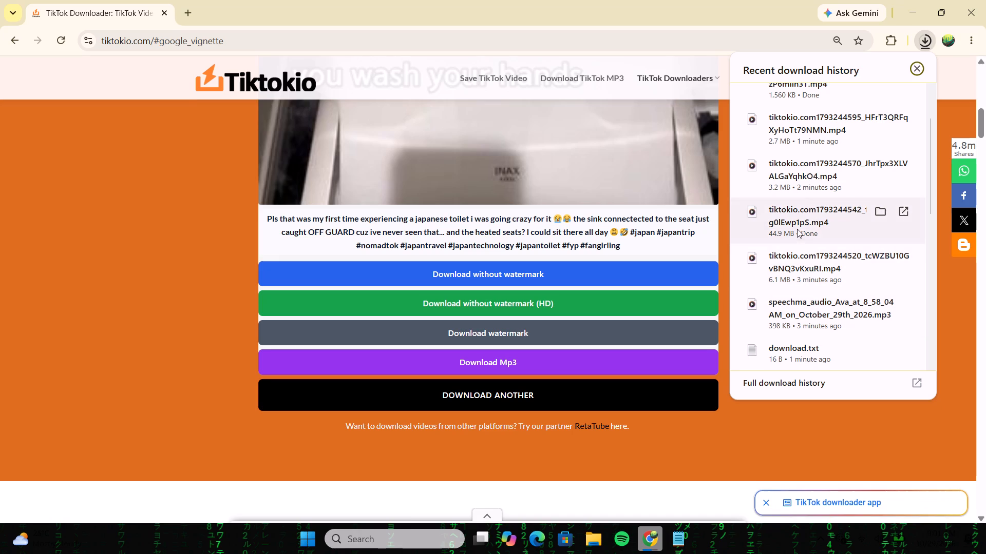
scroll(789, 140, "up", 2)
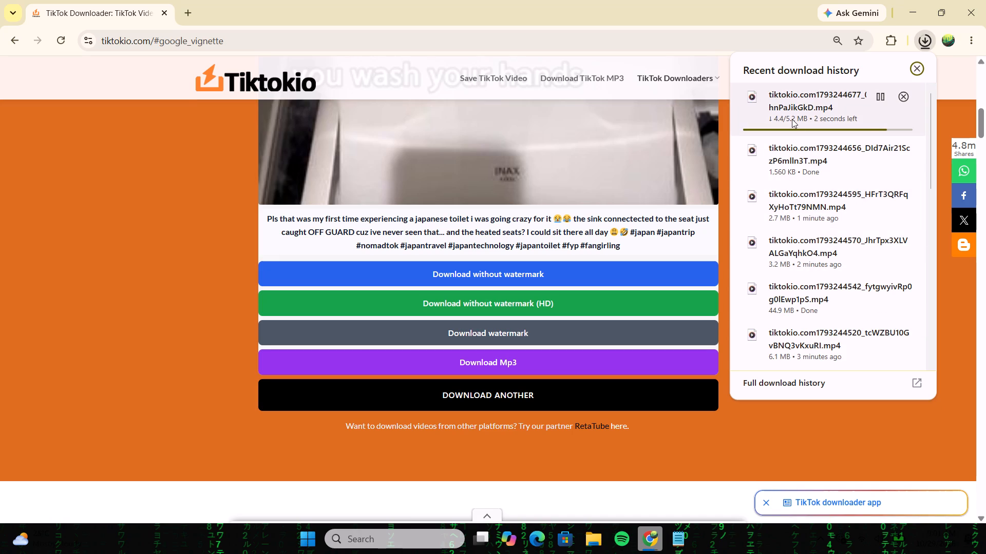
left_click(138, 305)
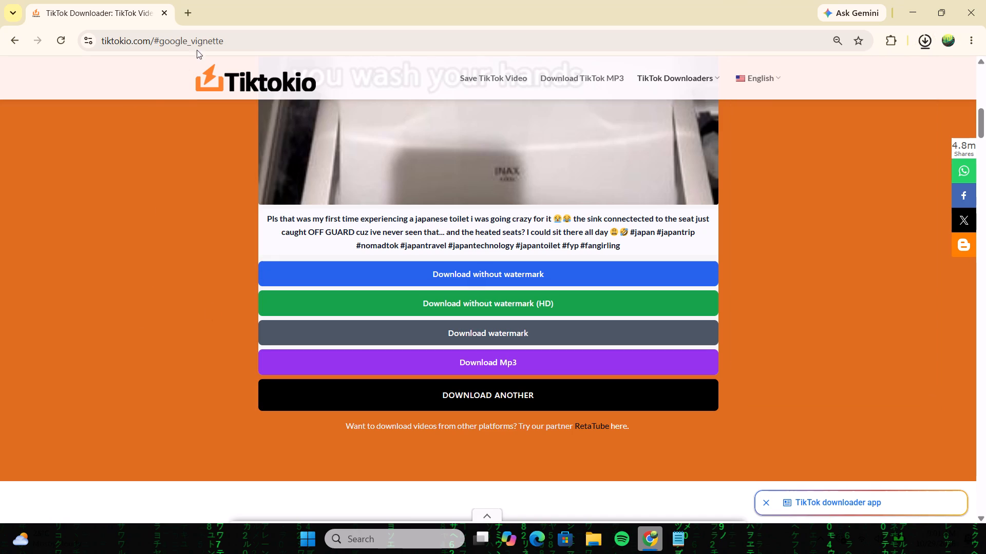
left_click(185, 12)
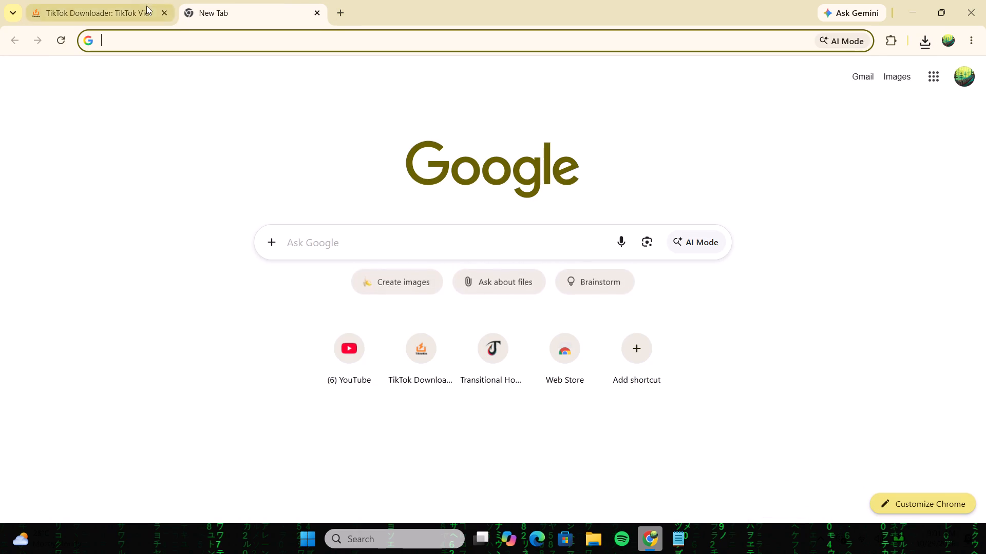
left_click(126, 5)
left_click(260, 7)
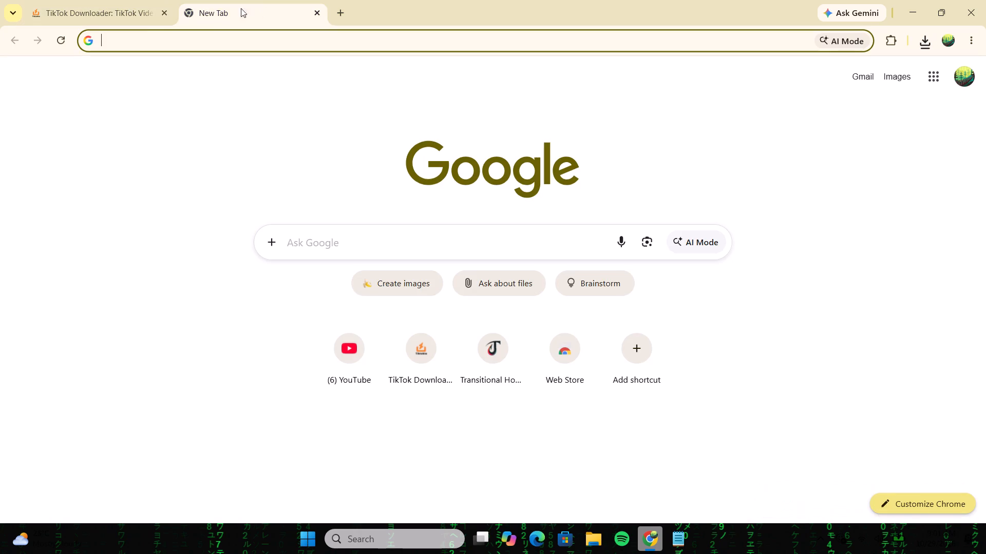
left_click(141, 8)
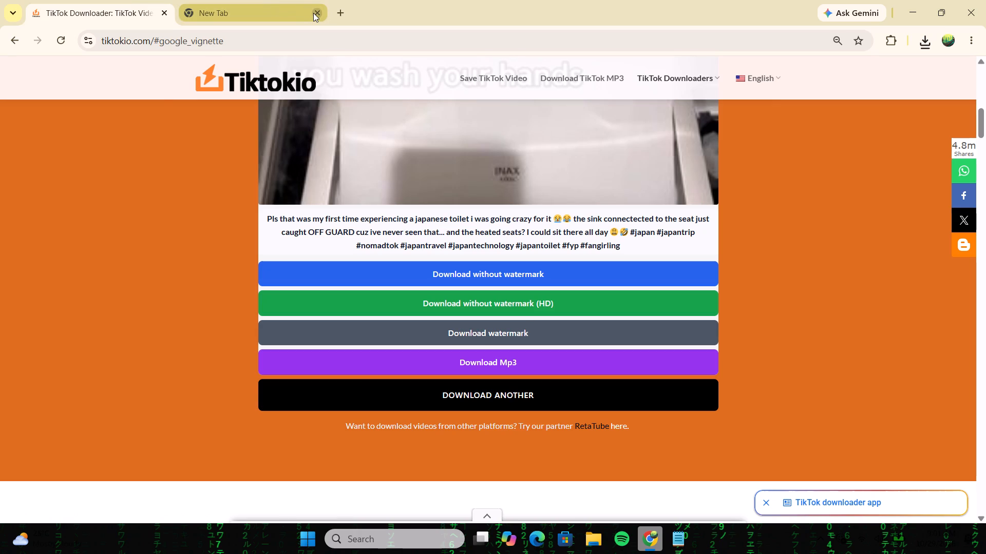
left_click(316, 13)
Replace the Tiktokio tab with a new tab and open YouTube in it from the saved shortcuts.
left_click(192, 11)
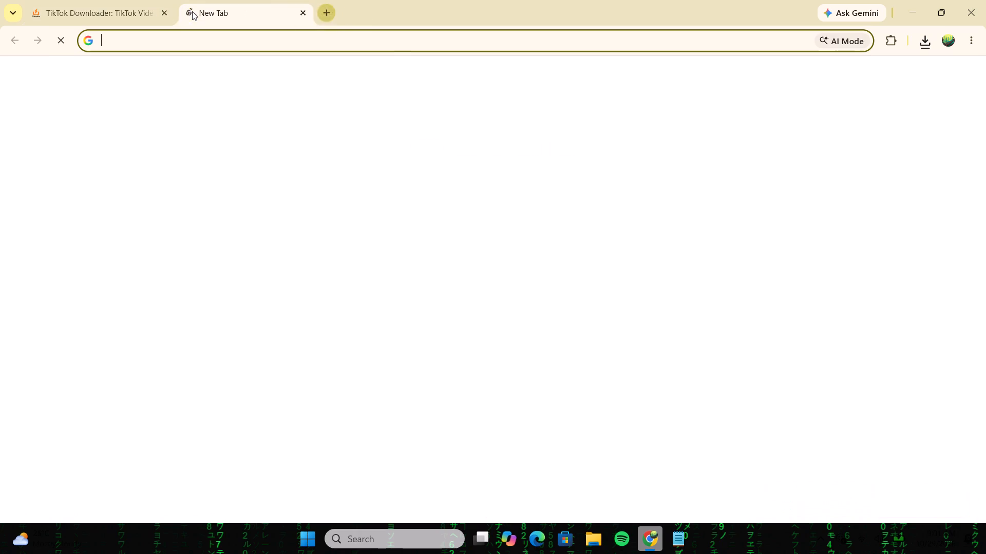
left_click(161, 10)
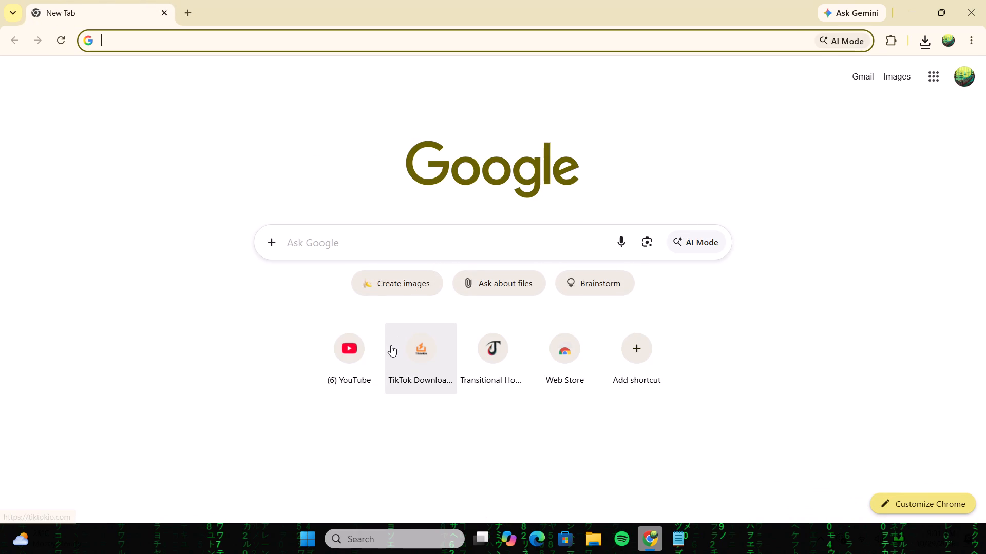
left_click(350, 350)
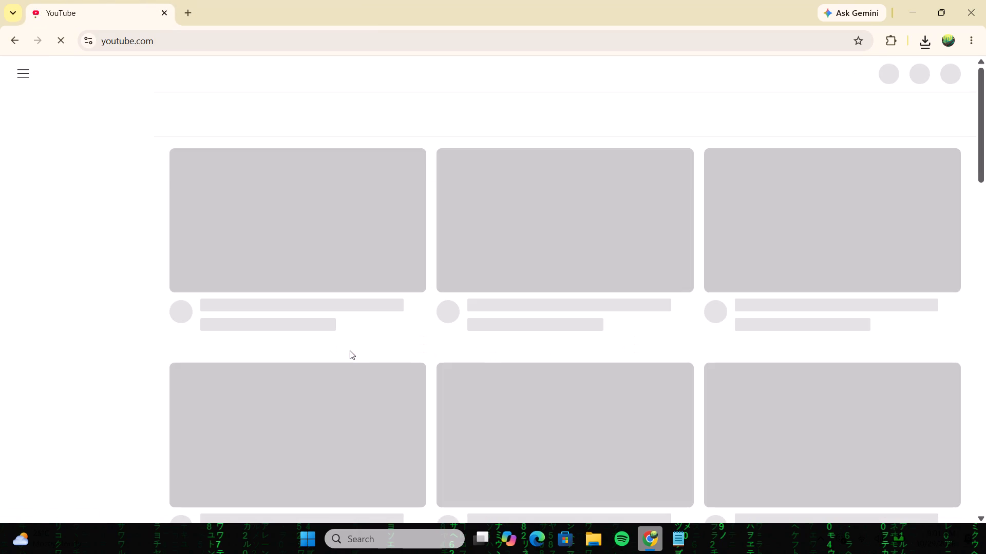
Browse the YouTube home feed, looking over the recommended Shorts, Playables and videos.
scroll(346, 246, "down", 4)
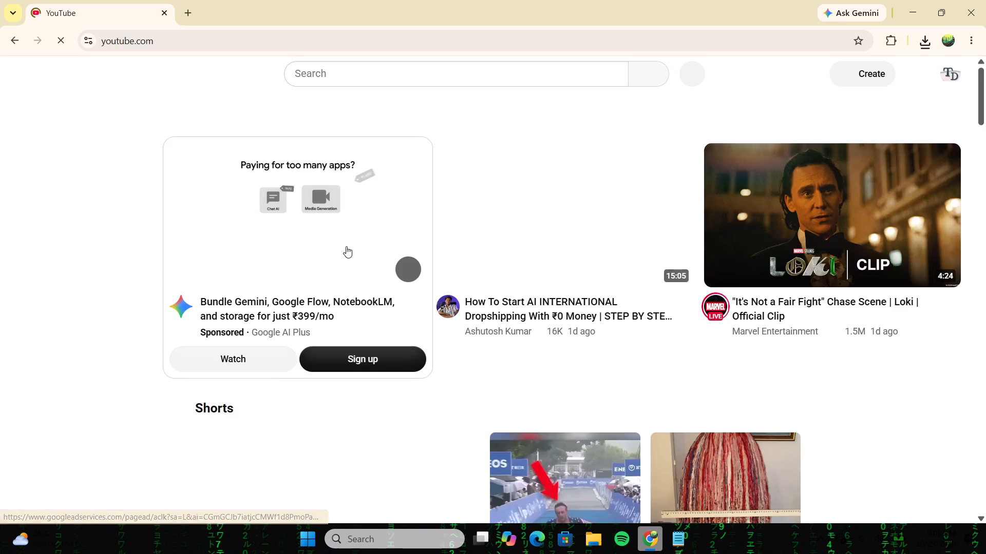
scroll(346, 246, "down", 4)
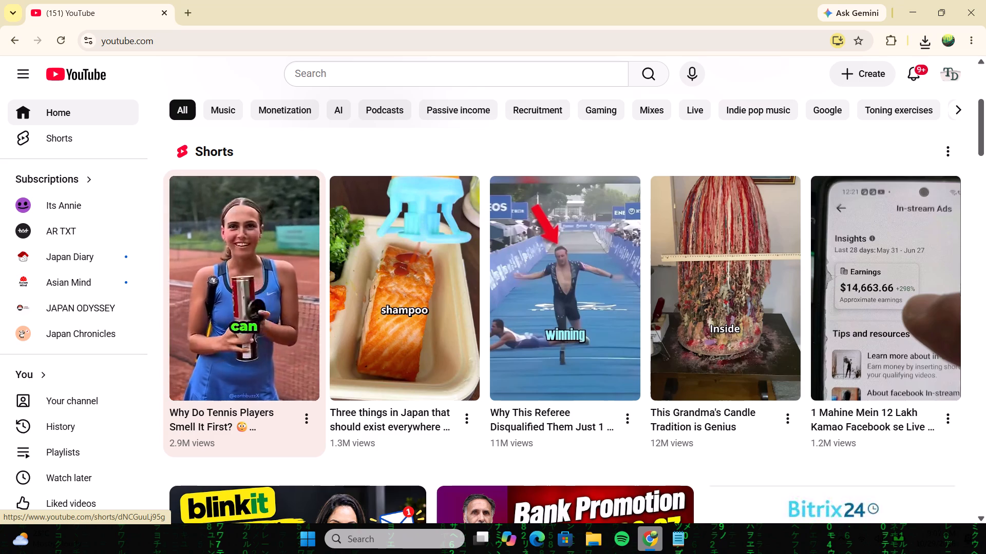
scroll(370, 285, "down", 2)
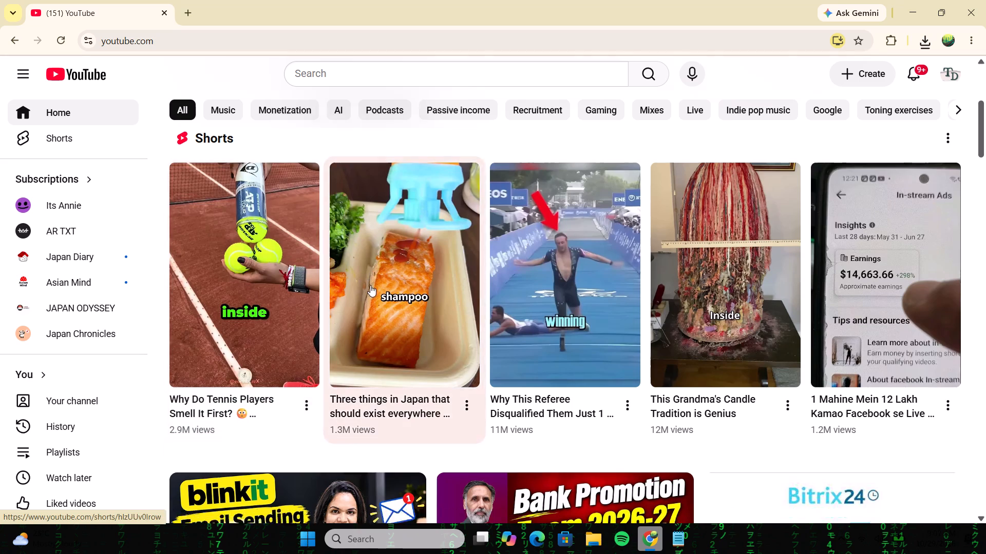
scroll(370, 285, "down", 2)
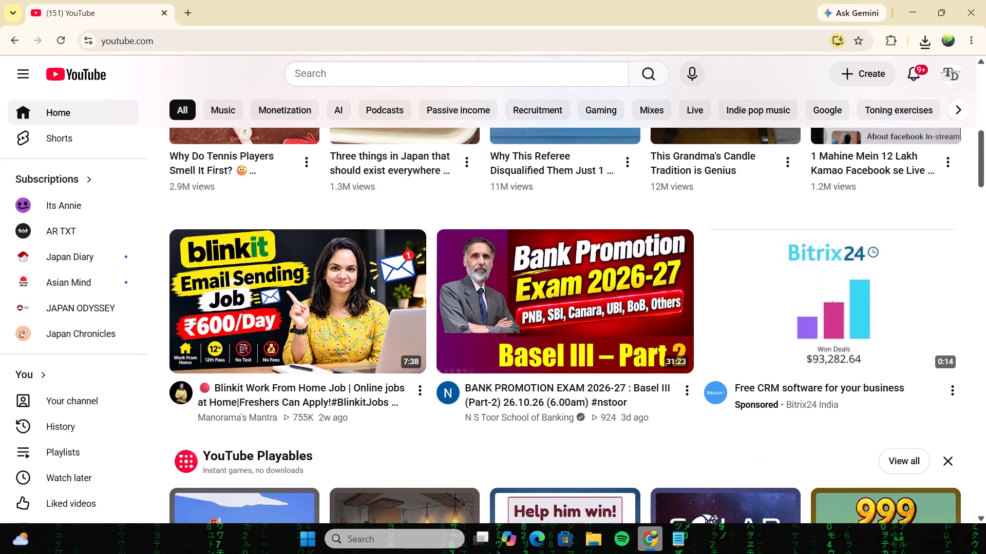
scroll(370, 285, "down", 7)
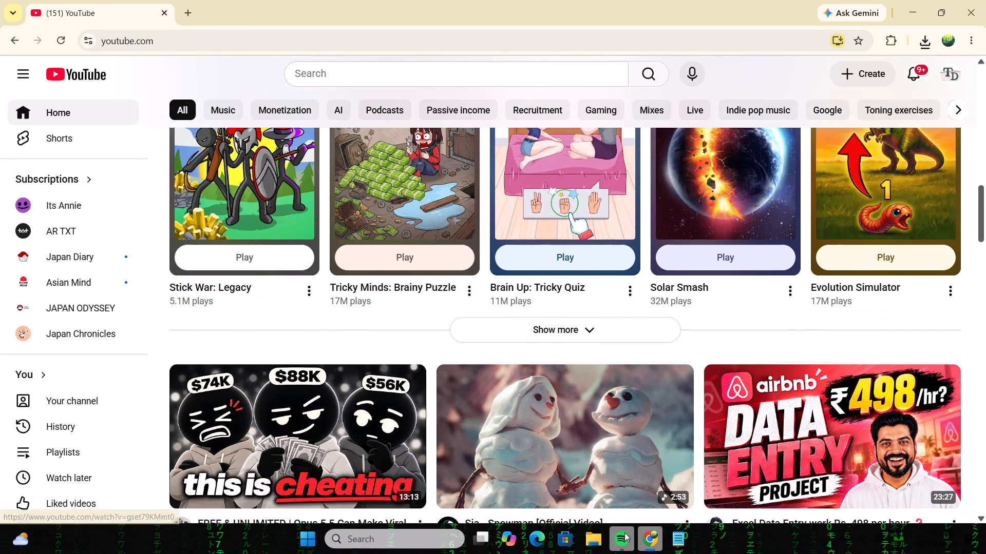
Skip ahead three tracks in Spotify to MAGIC! - Rude, keeping YouTube open in the browser.
left_click(649, 500)
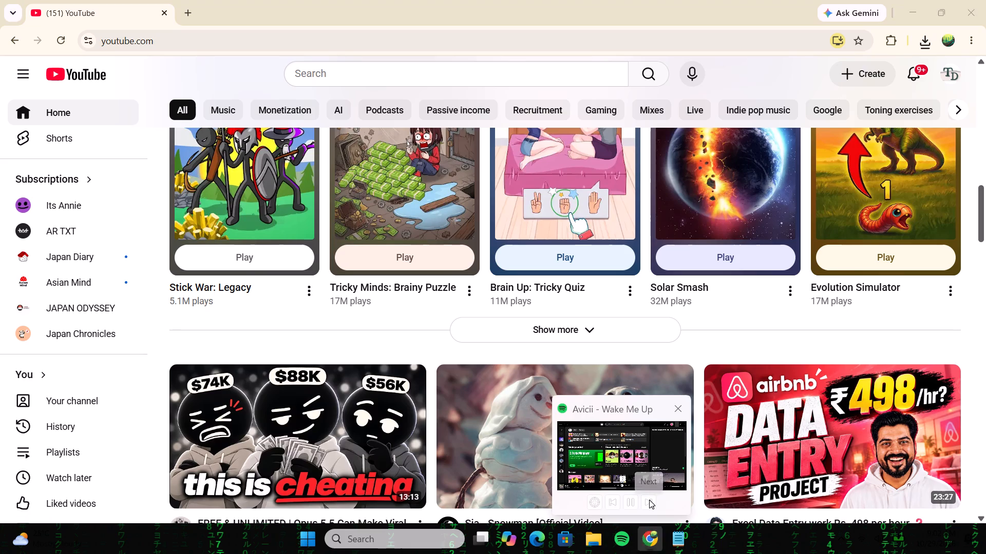
left_click(649, 500)
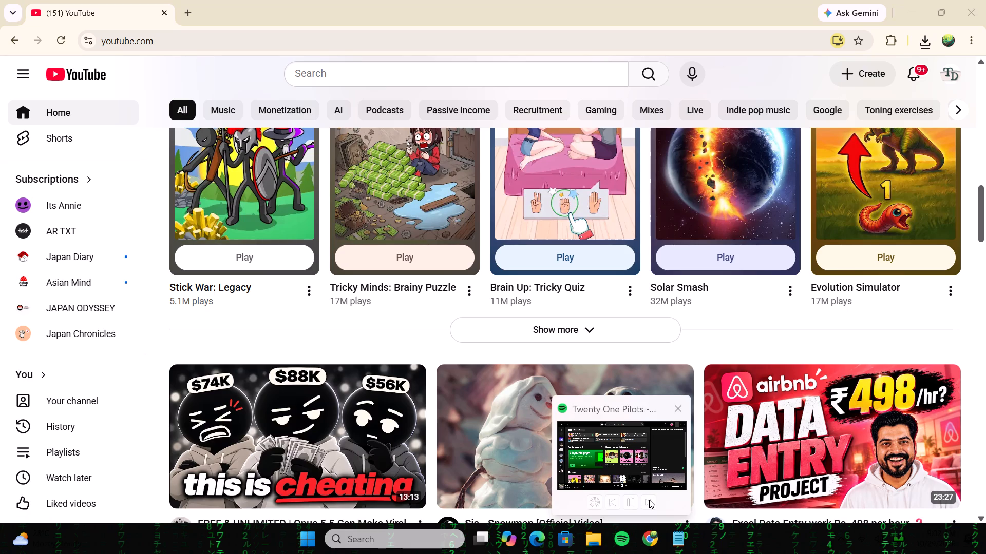
left_click(649, 500)
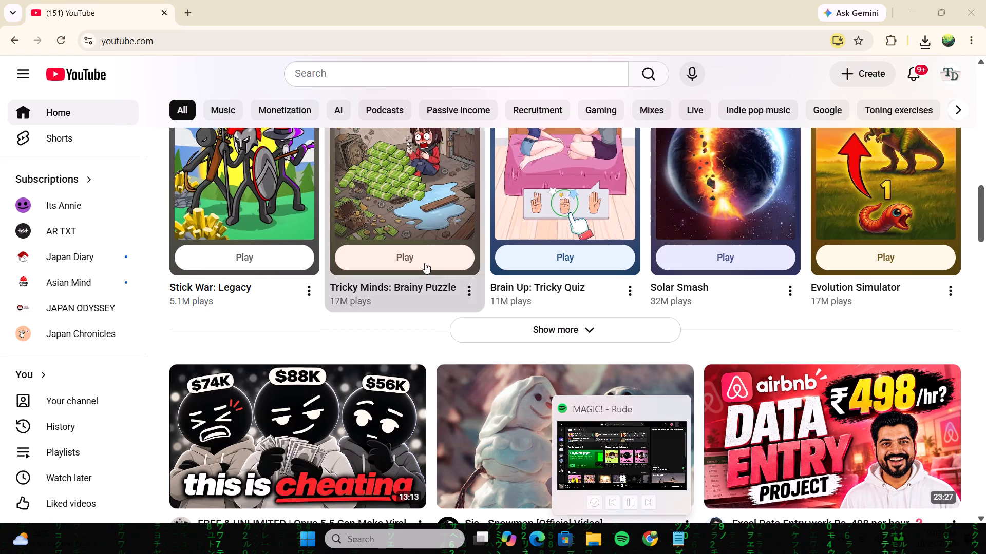
Browse further down the YouTube home feed, looking over the recommended Shorts and videos.
scroll(420, 261, "down", 6)
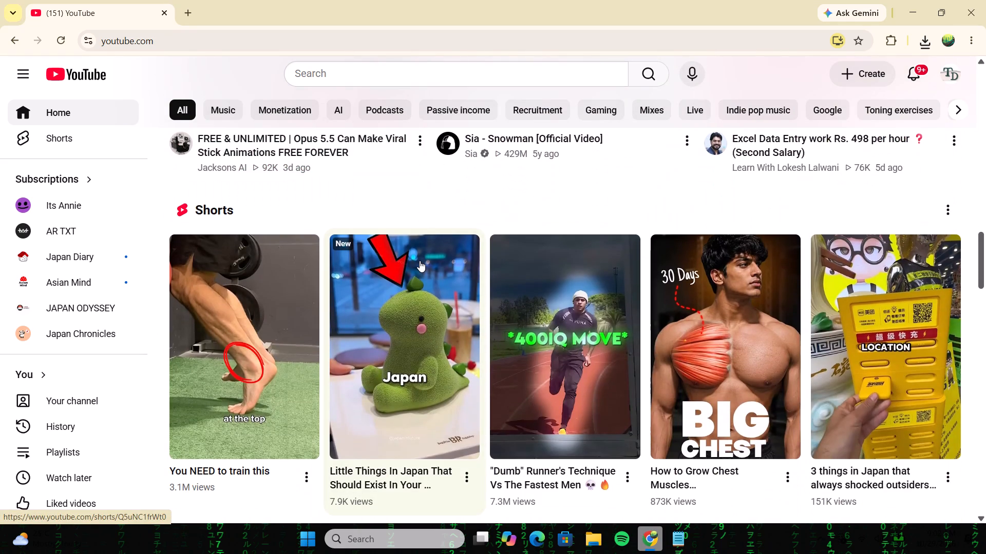
scroll(420, 261, "down", 2)
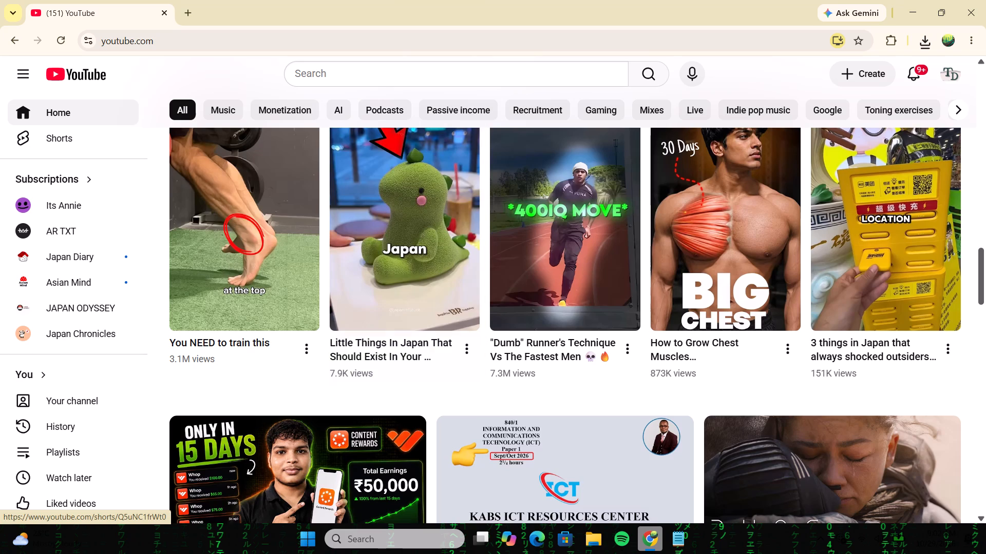
scroll(383, 289, "up", 3)
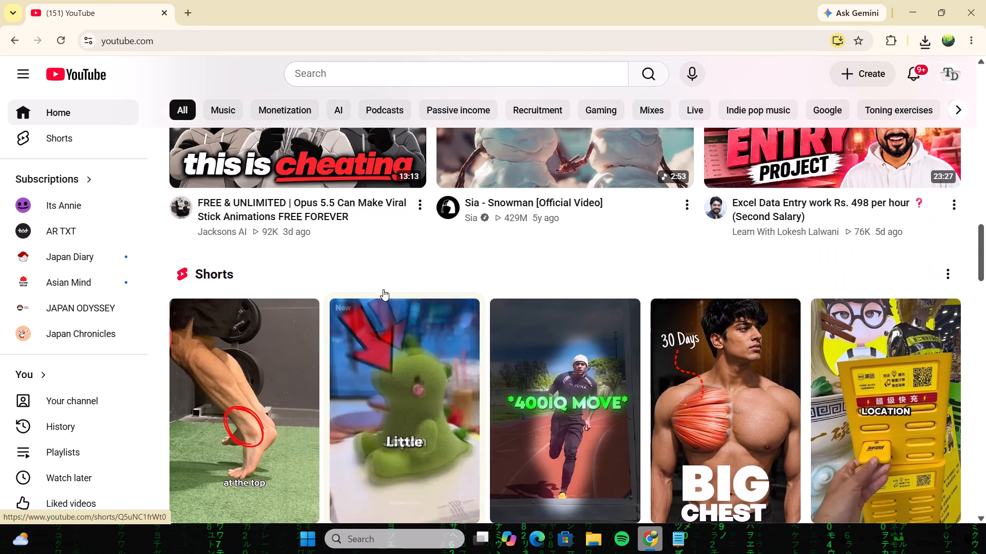
scroll(383, 379, "down", 9)
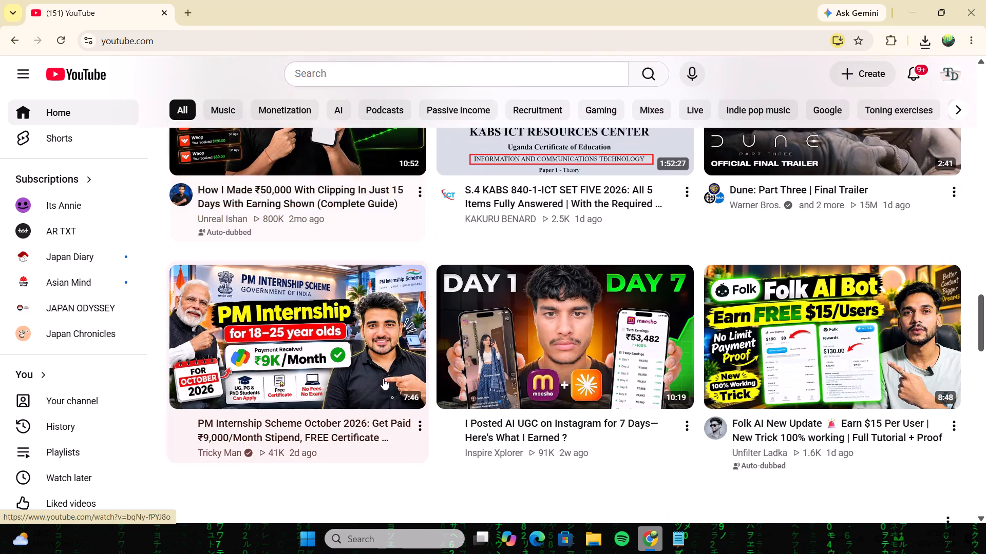
scroll(383, 377, "down", 2)
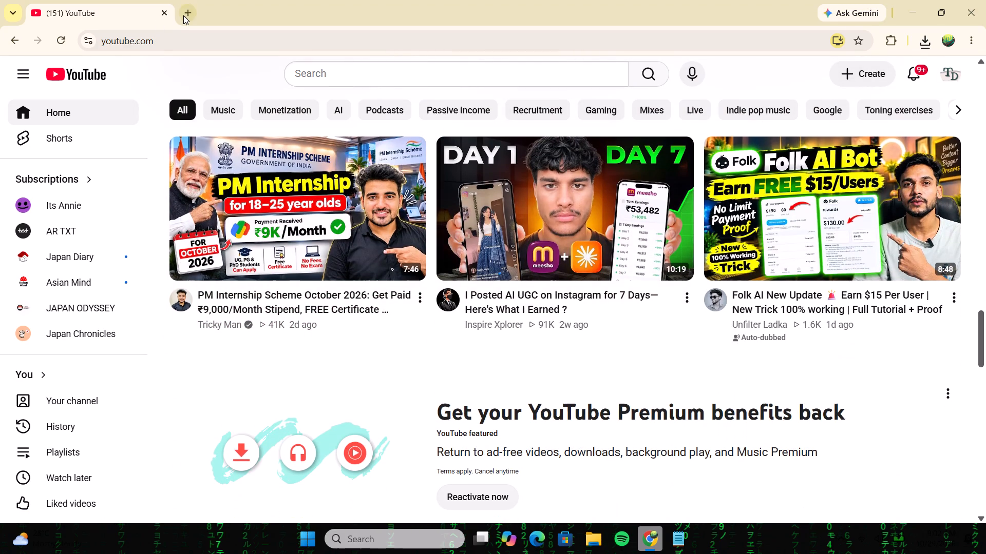
Replace the YouTube tab with a new tab, search Google for instagram and open the Instagram site.
left_click(186, 14)
left_click(160, 16)
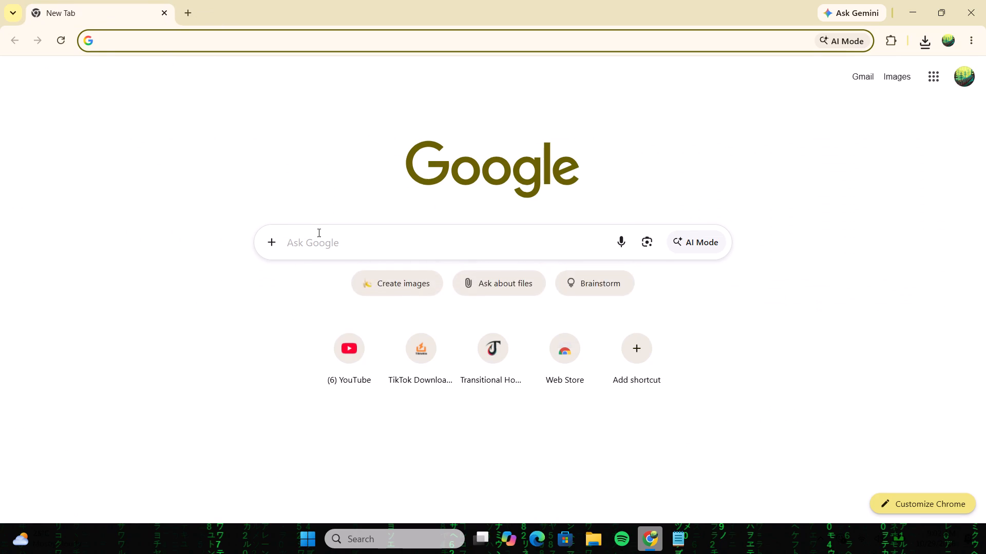
left_click(317, 242)
left_click(301, 338)
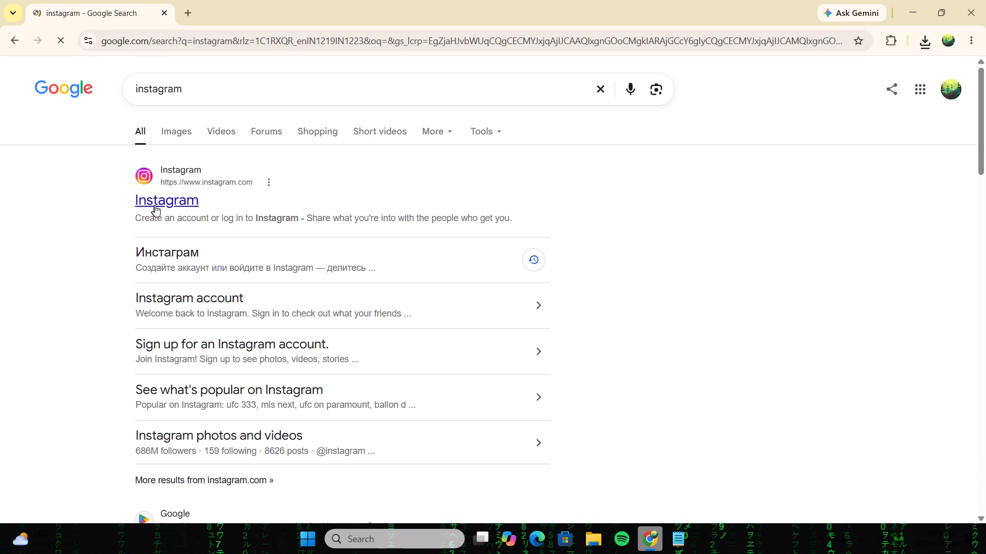
left_click(164, 202)
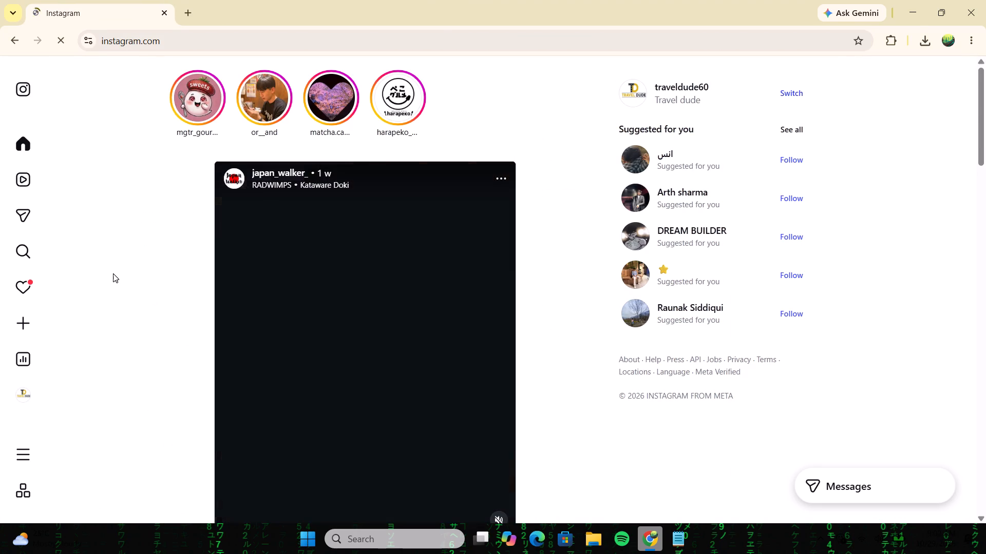
Browse the Instagram home feed, looking over the Japan, food and craft reels from followed and suggested accounts.
scroll(113, 272, "down", 5)
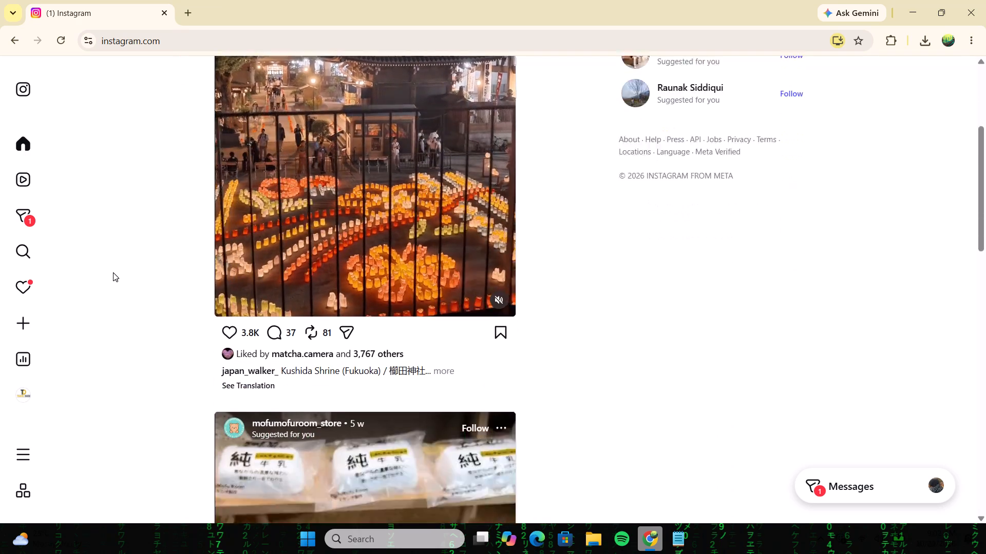
scroll(207, 271, "down", 4)
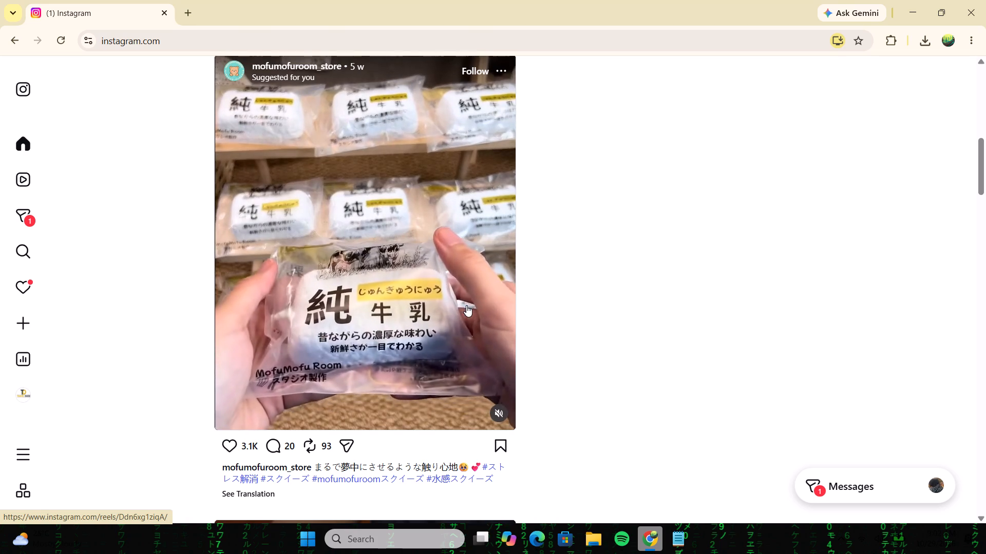
scroll(466, 305, "down", 6)
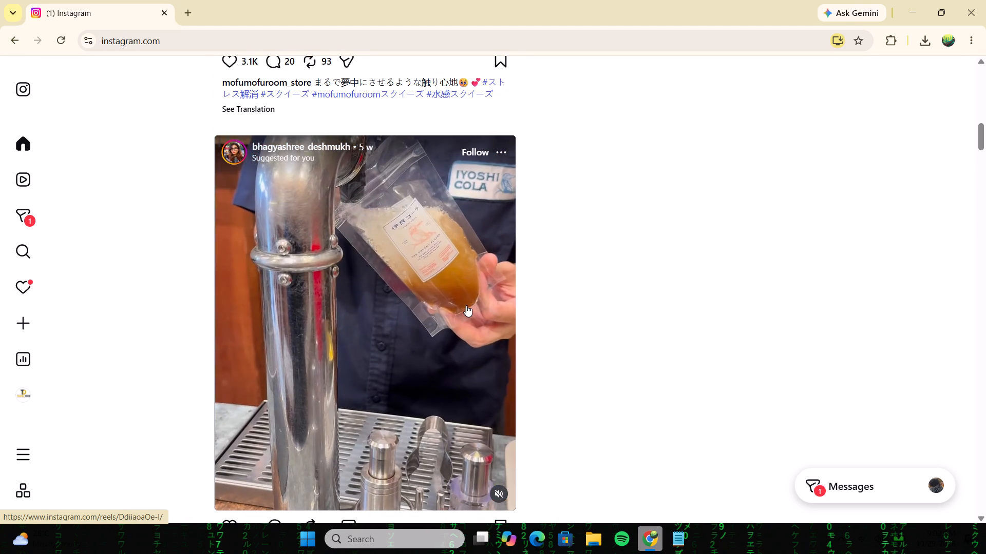
scroll(466, 305, "down", 7)
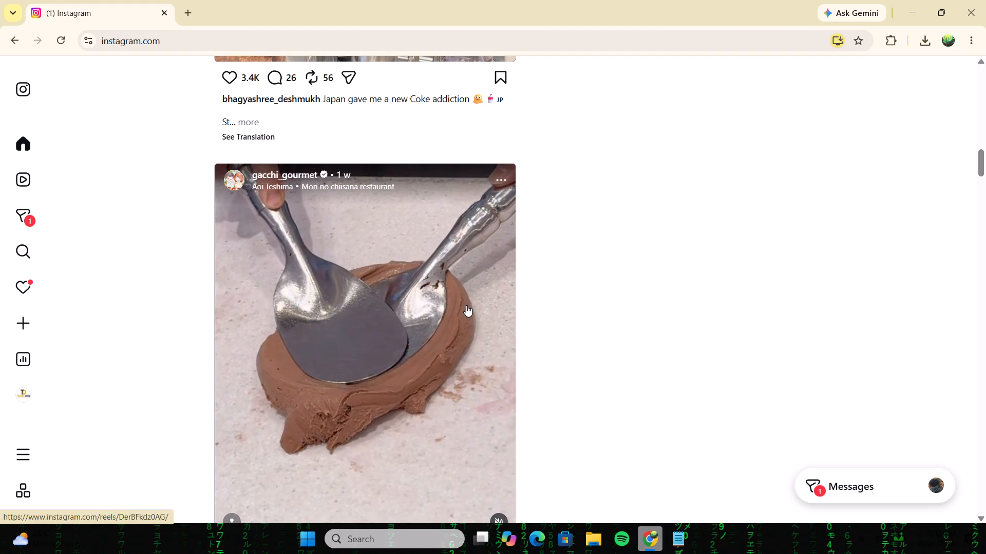
scroll(466, 305, "down", 16)
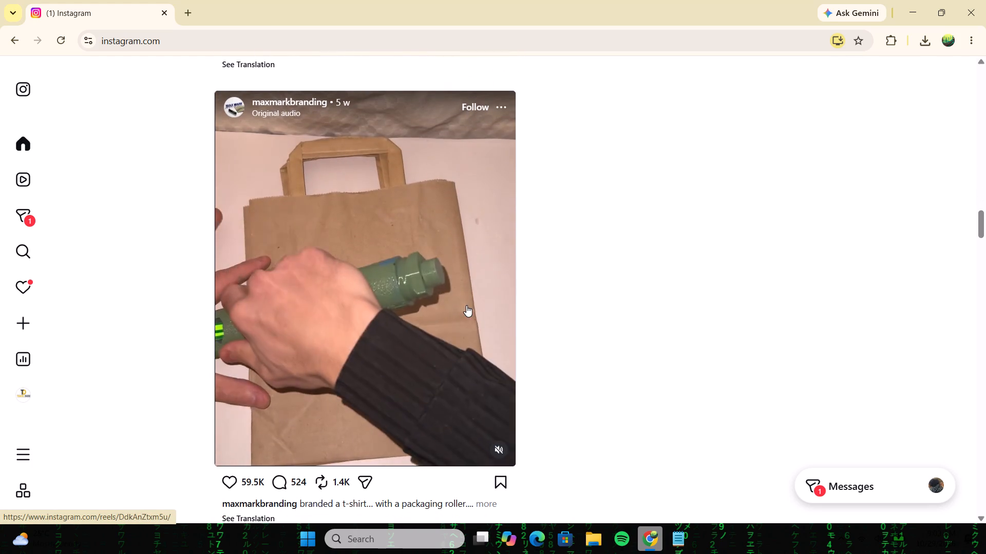
scroll(466, 305, "down", 4)
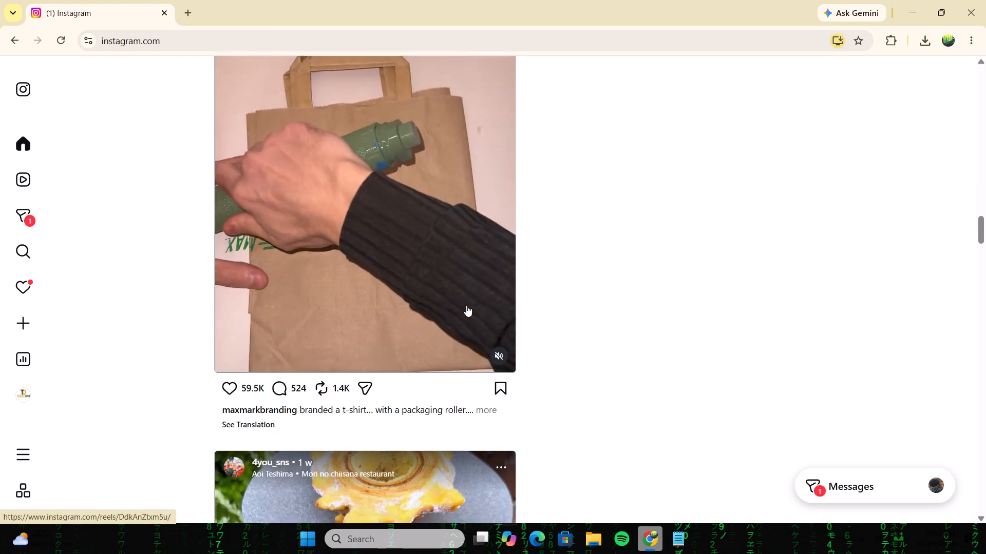
scroll(466, 305, "down", 3)
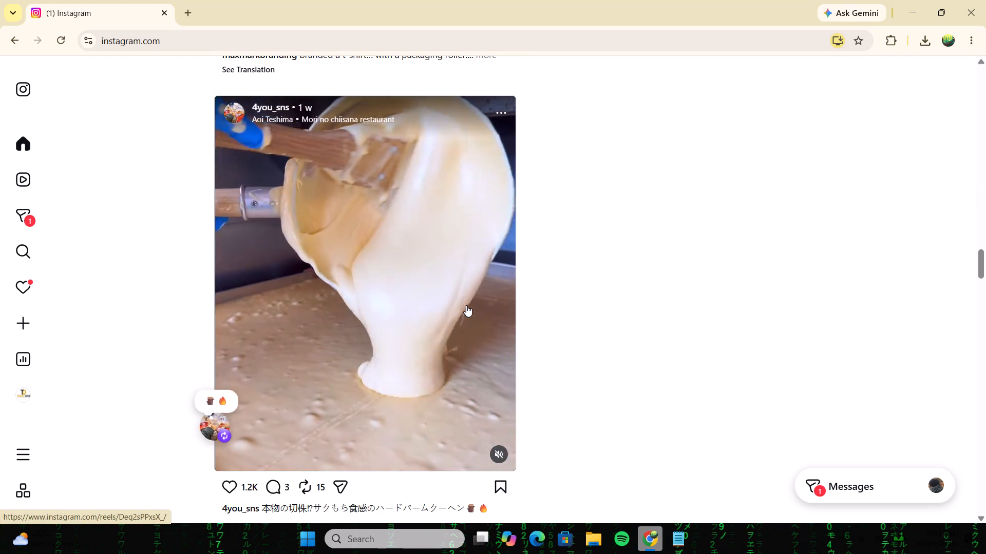
scroll(466, 305, "down", 8)
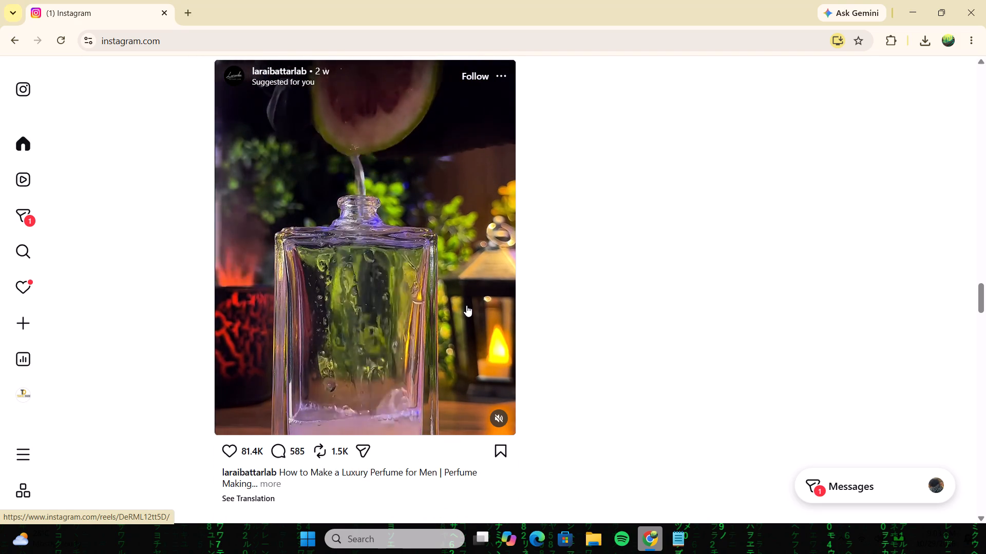
scroll(466, 305, "down", 7)
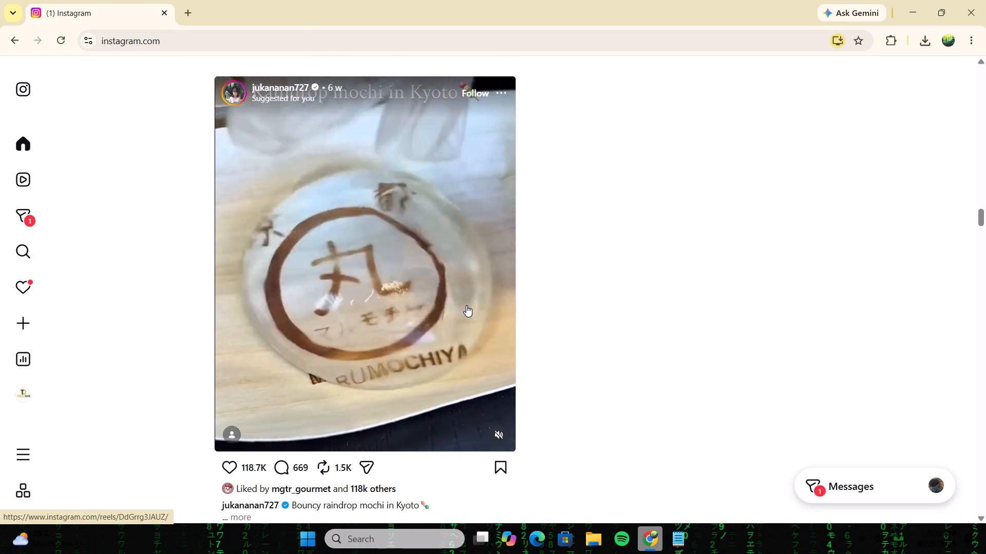
scroll(466, 305, "down", 5)
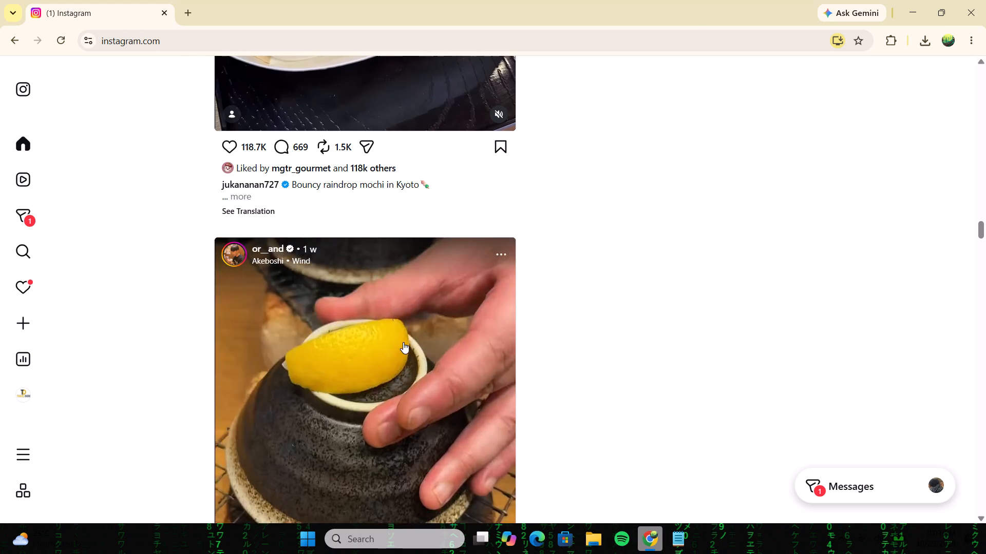
scroll(403, 342, "down", 9)
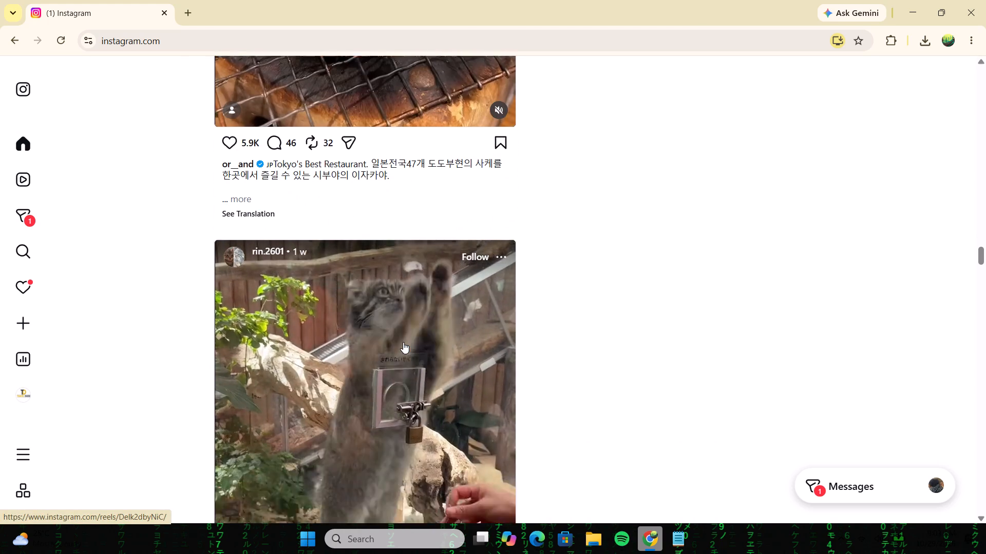
scroll(403, 342, "down", 1)
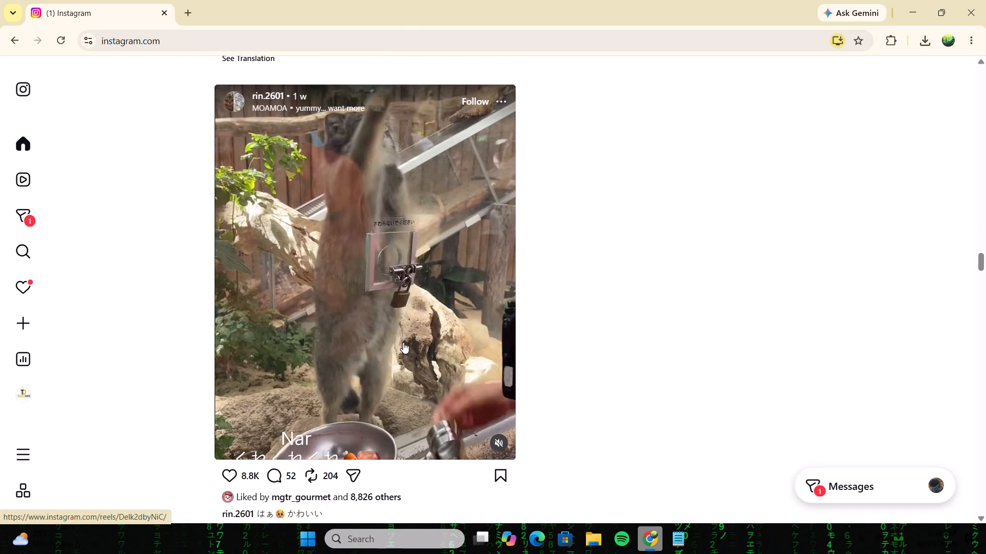
scroll(403, 342, "down", 8)
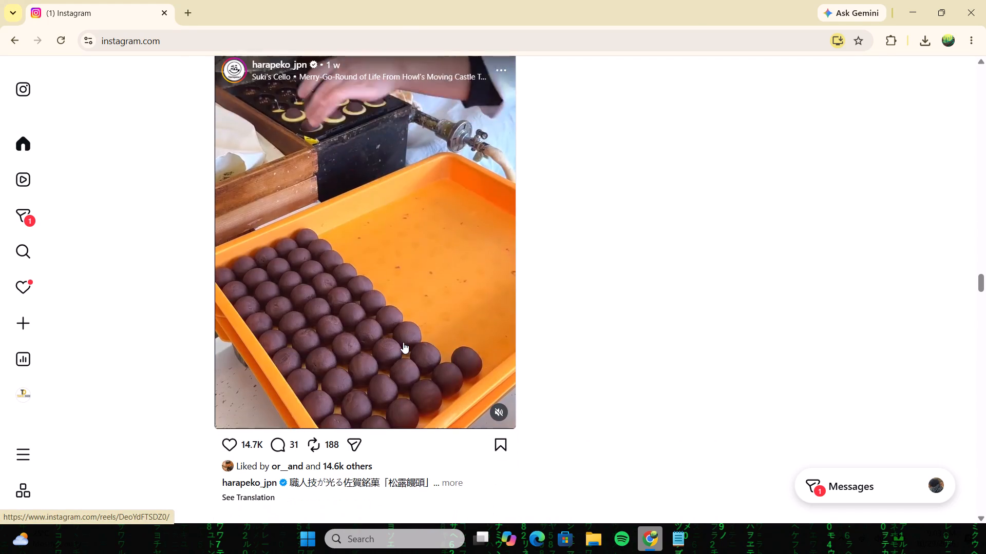
scroll(403, 342, "down", 5)
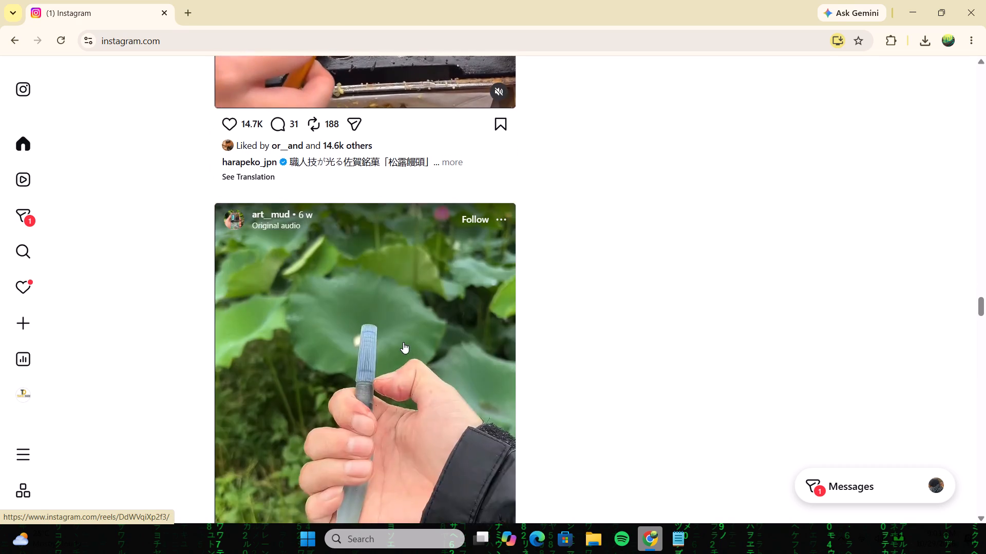
scroll(403, 342, "down", 2)
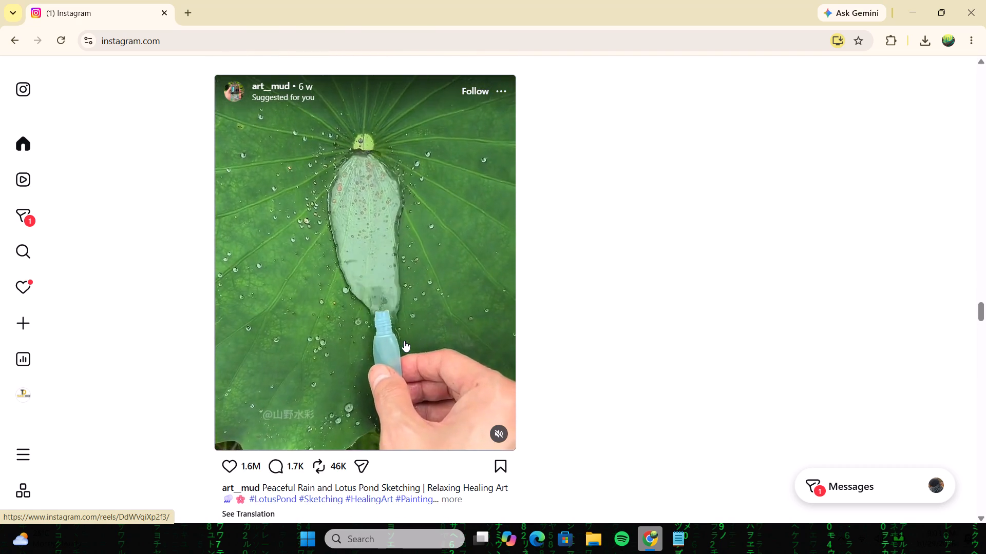
scroll(407, 339, "down", 5)
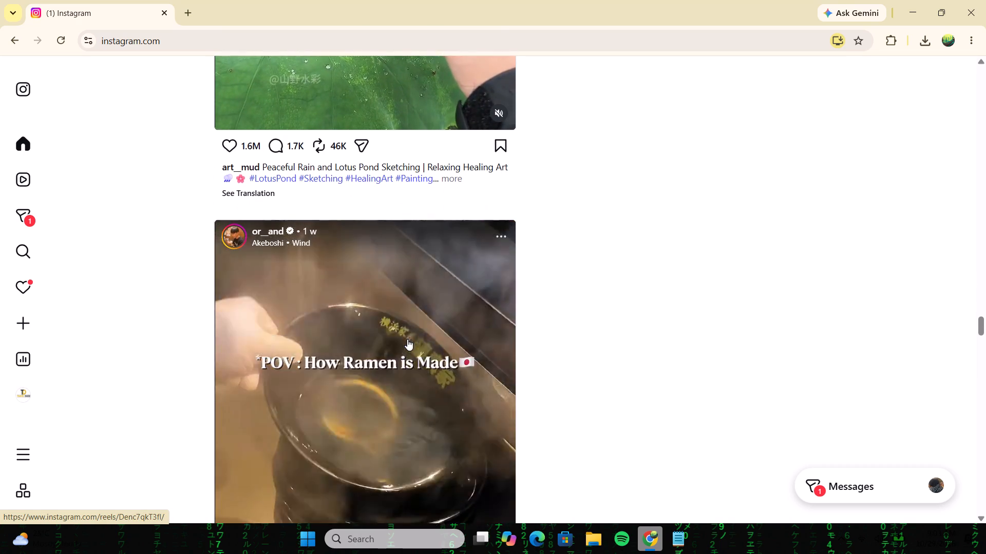
scroll(407, 339, "down", 16)
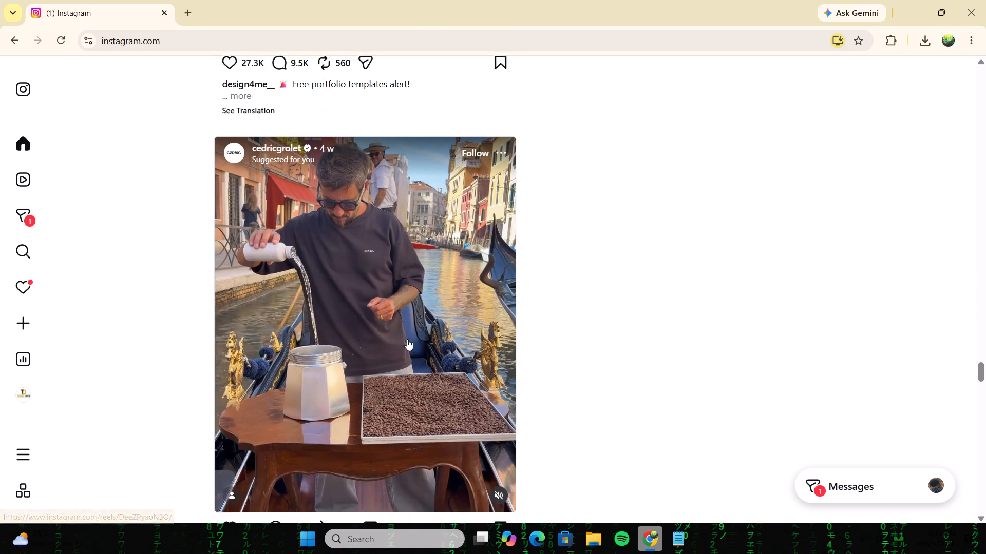
scroll(407, 339, "down", 1)
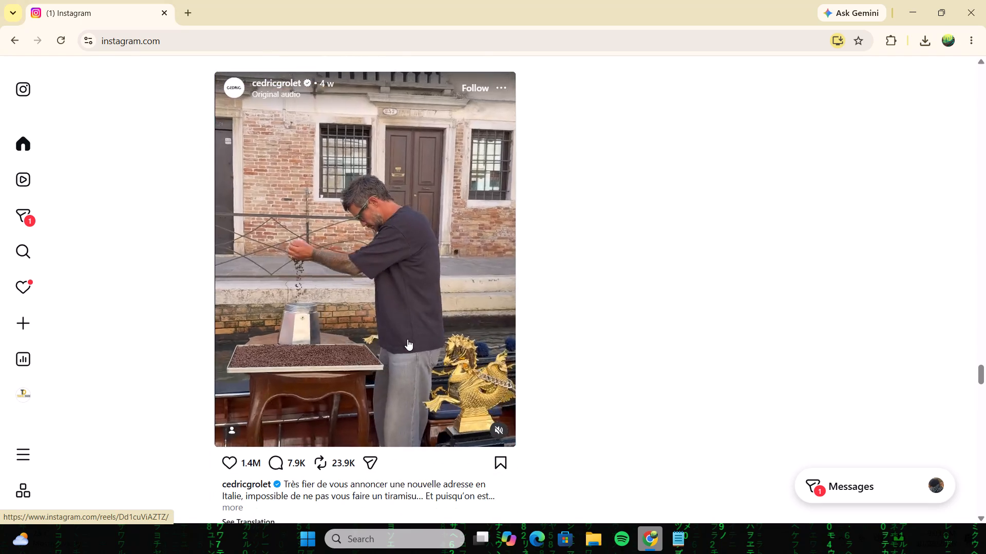
scroll(407, 339, "down", 8)
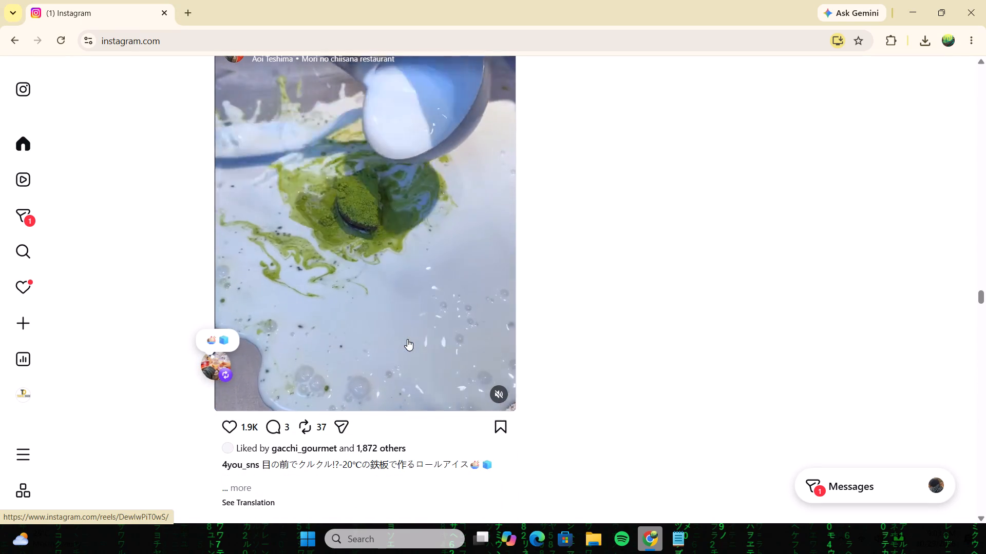
scroll(407, 339, "down", 5)
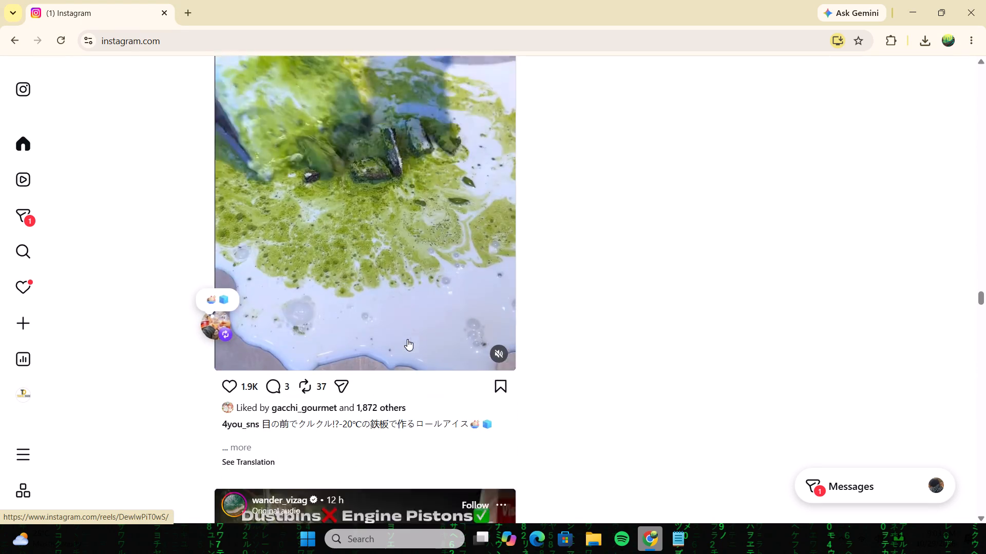
scroll(407, 339, "down", 7)
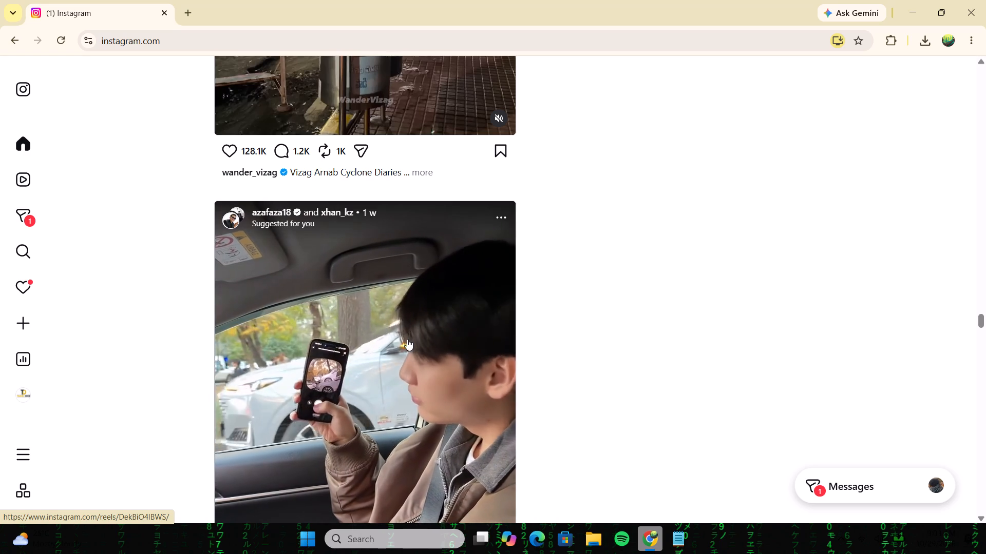
scroll(407, 339, "down", 6)
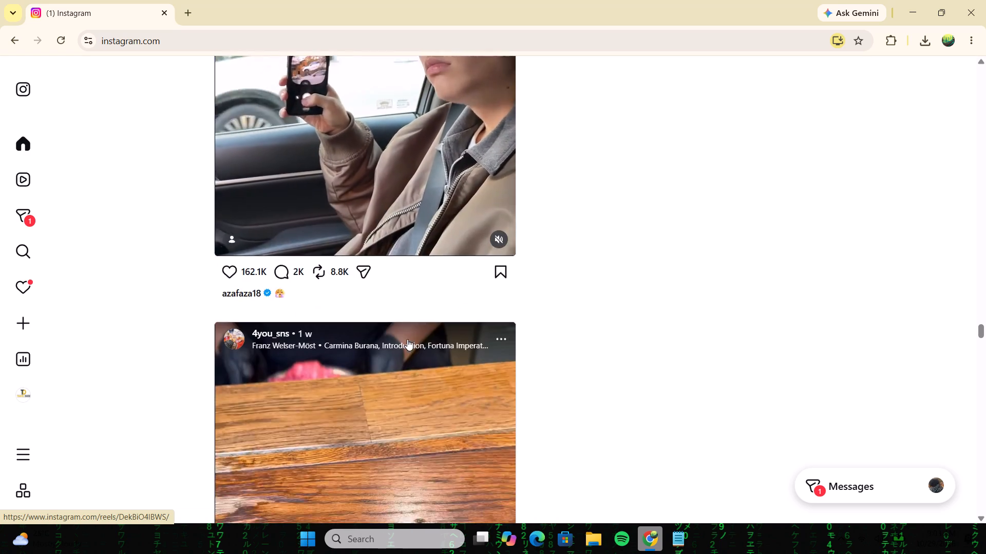
scroll(407, 339, "down", 4)
scroll(407, 339, "up", 2)
scroll(407, 339, "down", 6)
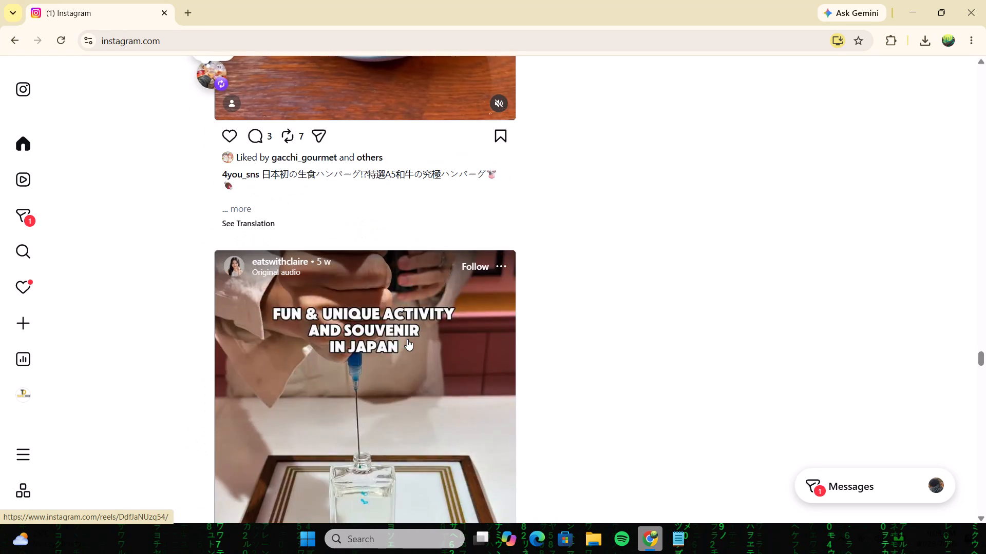
scroll(407, 339, "down", 10)
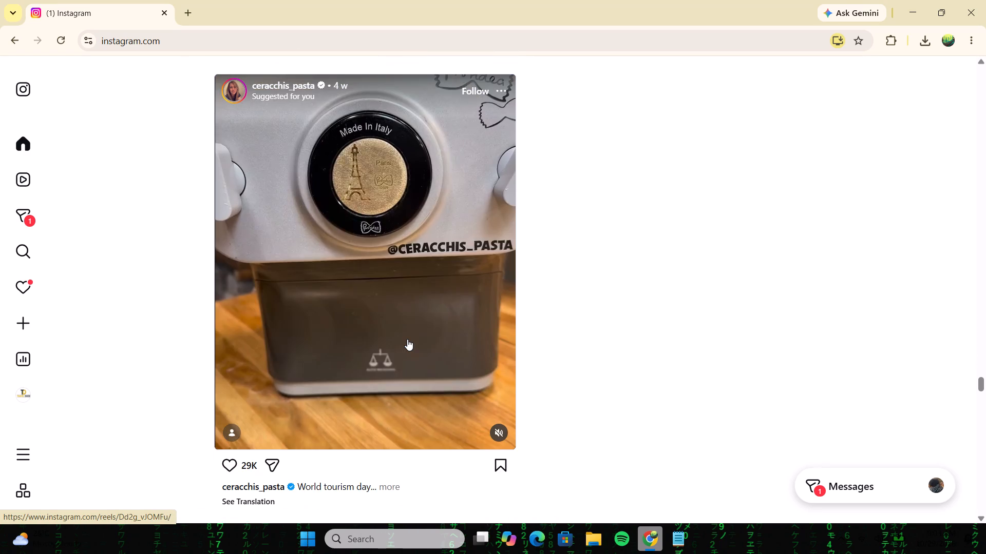
scroll(407, 339, "down", 5)
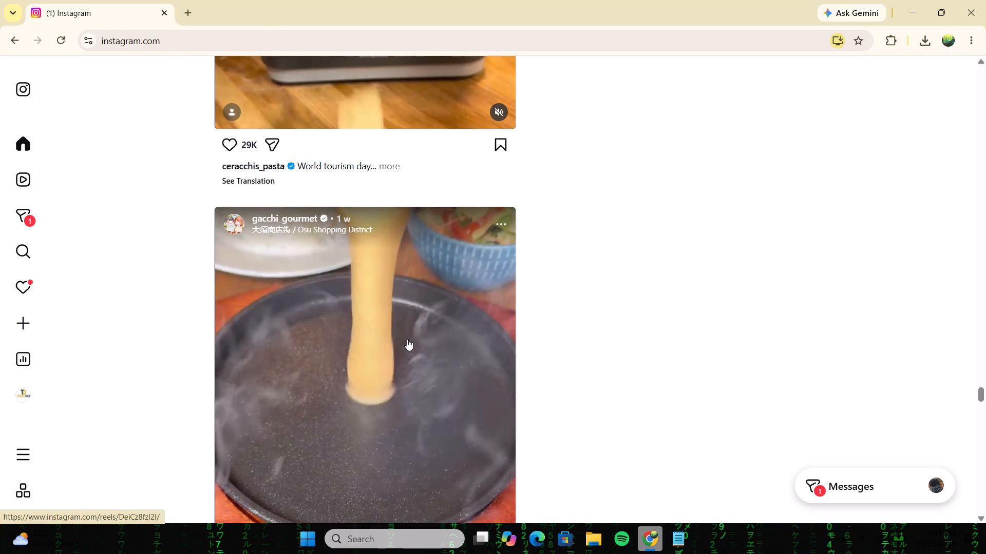
scroll(407, 339, "down", 2)
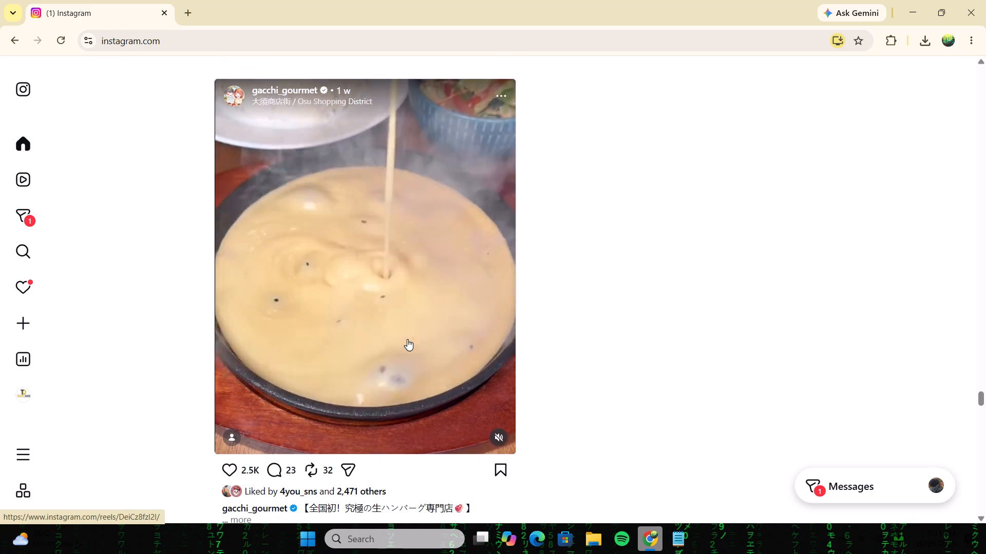
scroll(407, 339, "down", 7)
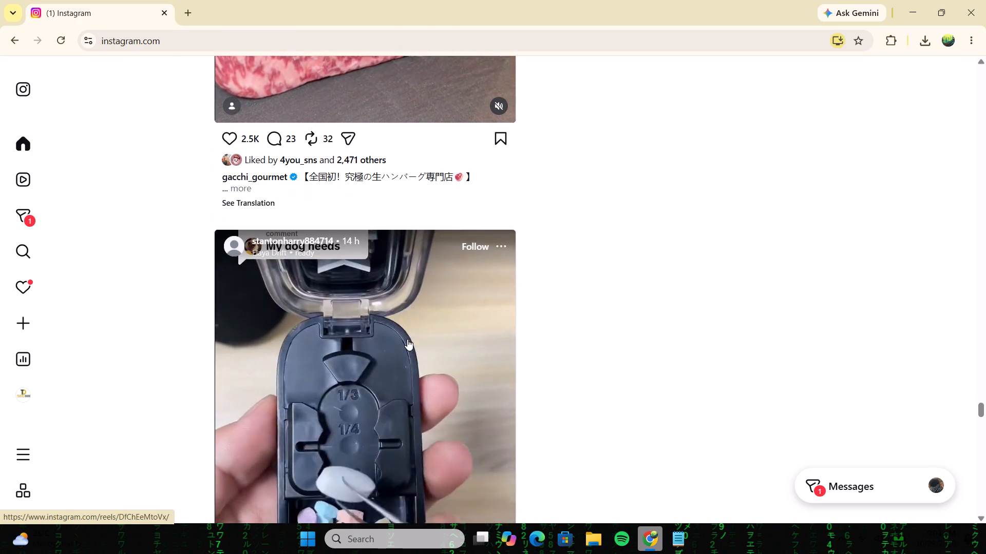
Continue down the Instagram home feed, examining the Japanese food, matcha, dessert, travel and craft reels from followed and suggested accounts.
scroll(407, 339, "down", 8)
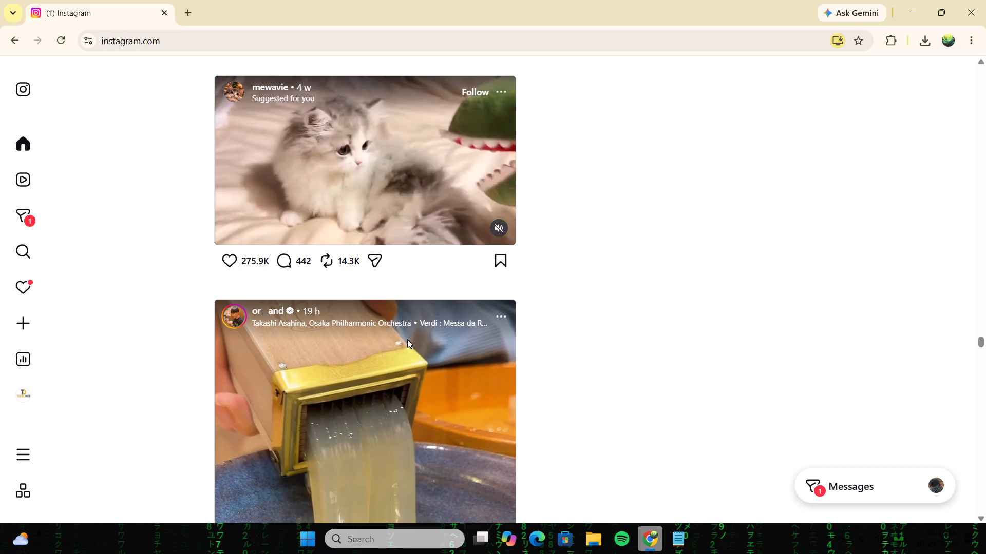
scroll(407, 339, "down", 5)
scroll(394, 319, "up", 1)
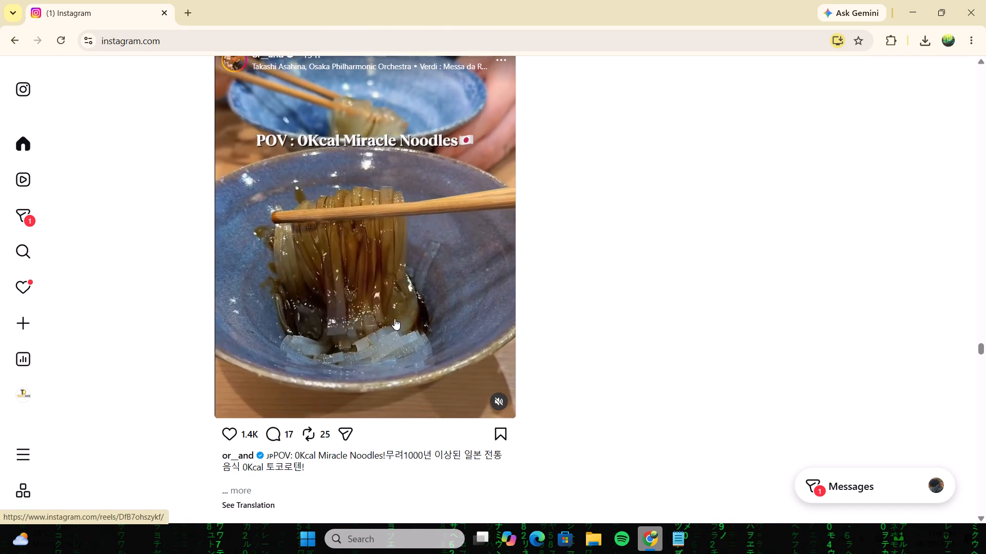
scroll(394, 319, "down", 8)
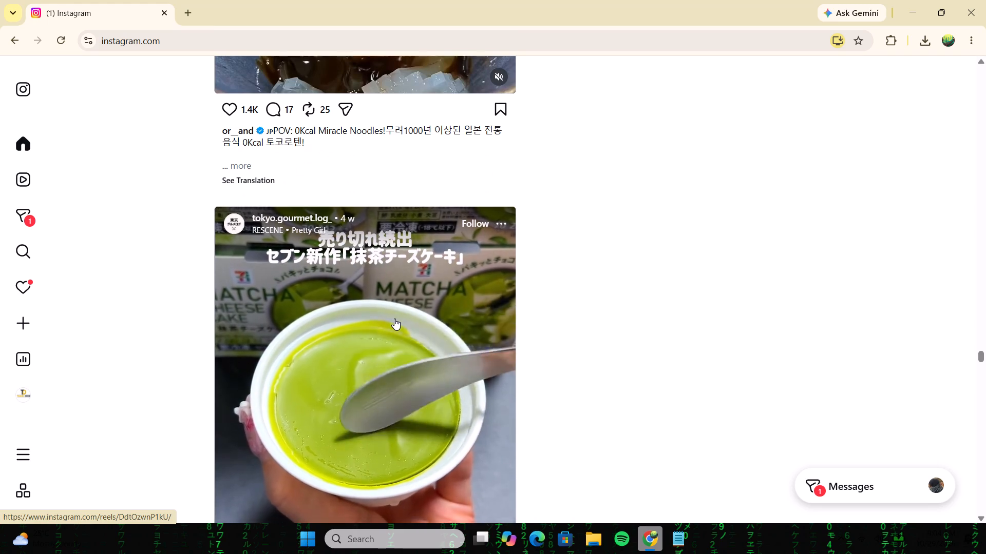
scroll(394, 319, "down", 2)
scroll(394, 319, "up", 4)
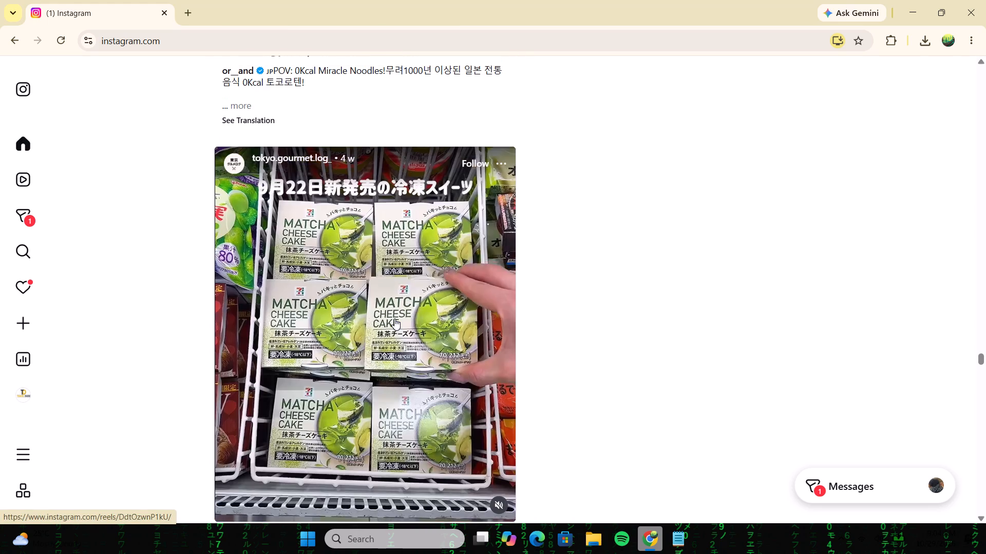
scroll(394, 319, "down", 10)
scroll(394, 319, "up", 3)
scroll(394, 319, "down", 2)
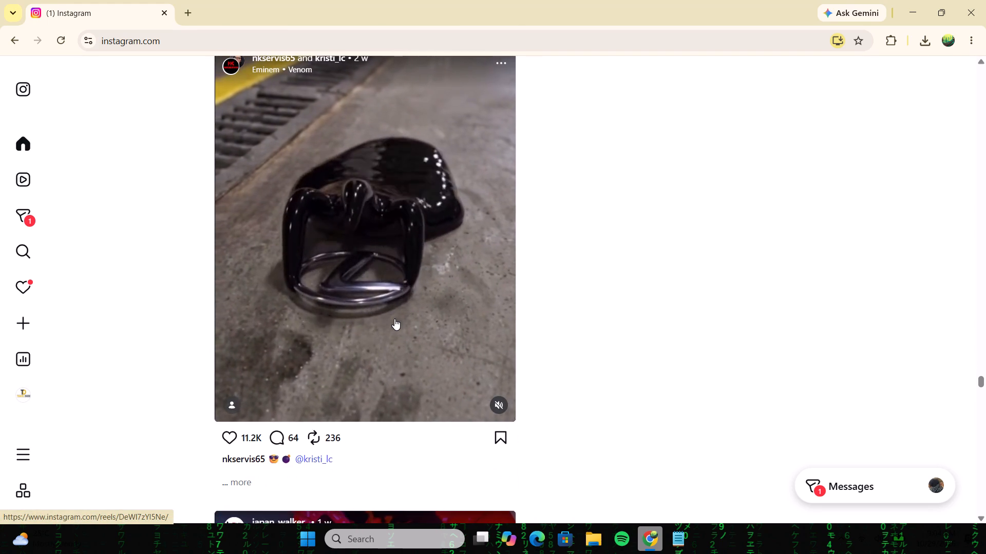
scroll(394, 319, "down", 15)
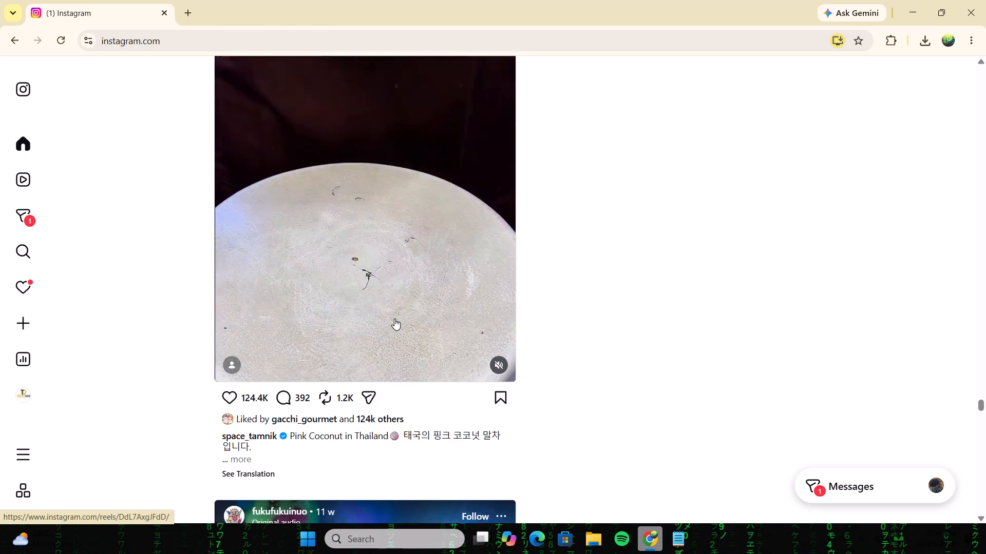
scroll(394, 319, "up", 2)
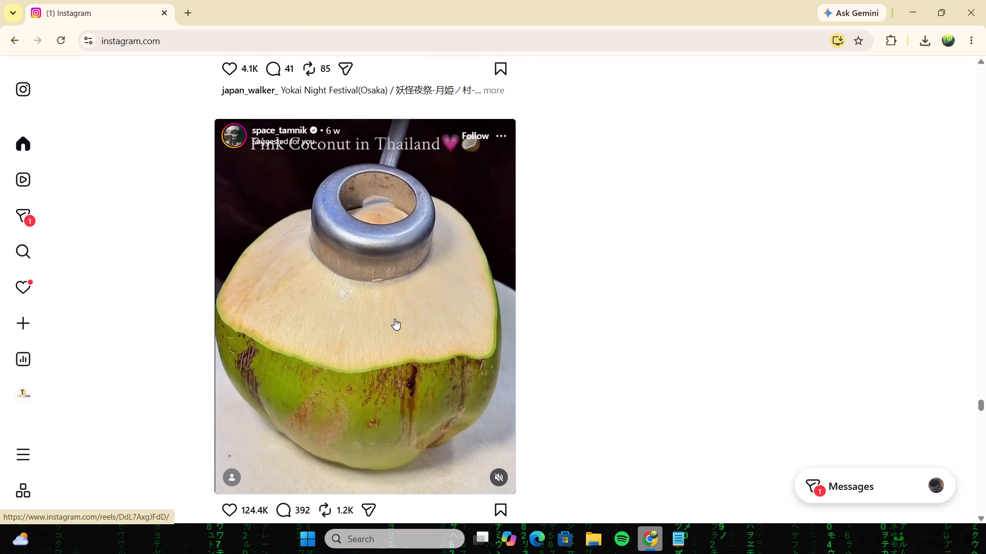
scroll(394, 319, "down", 15)
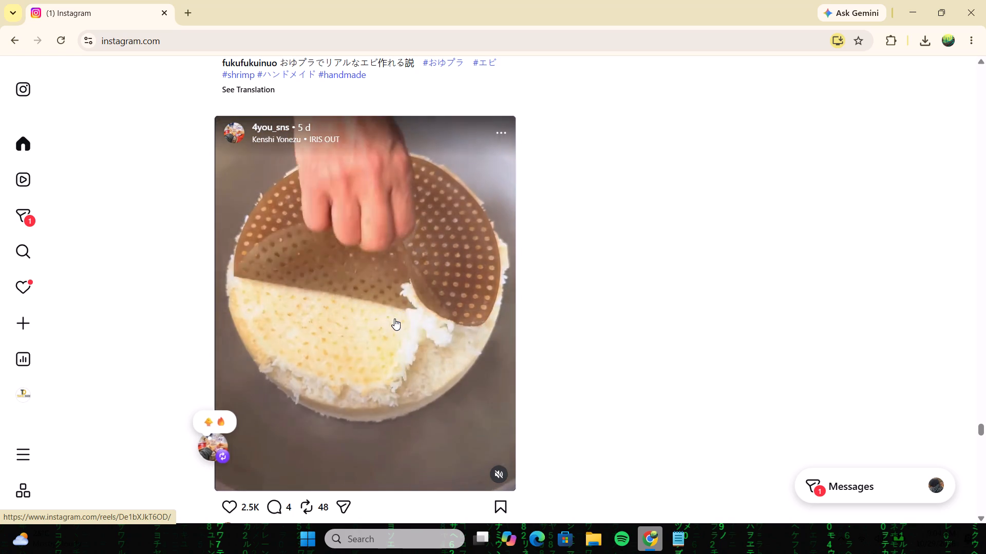
scroll(394, 319, "down", 13)
scroll(394, 319, "up", 4)
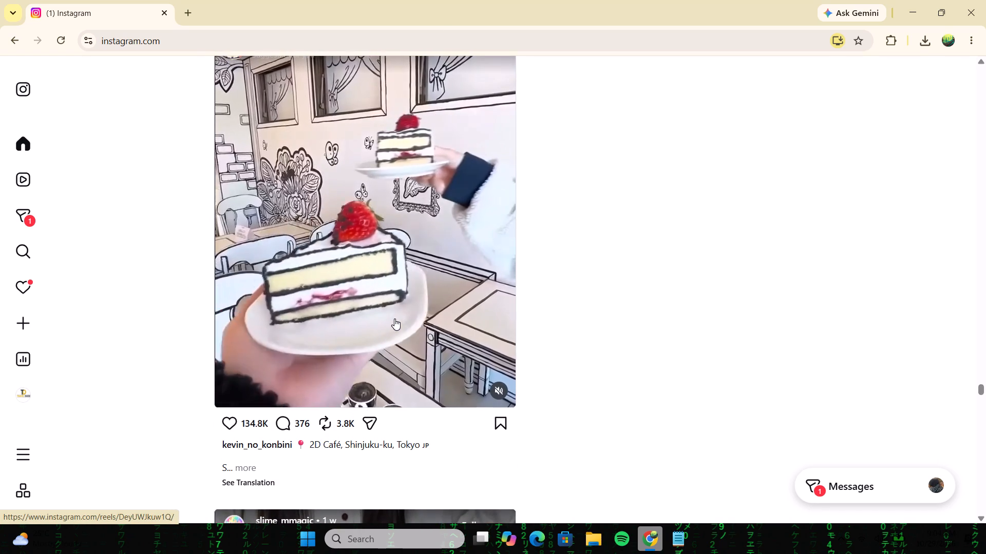
scroll(394, 319, "down", 6)
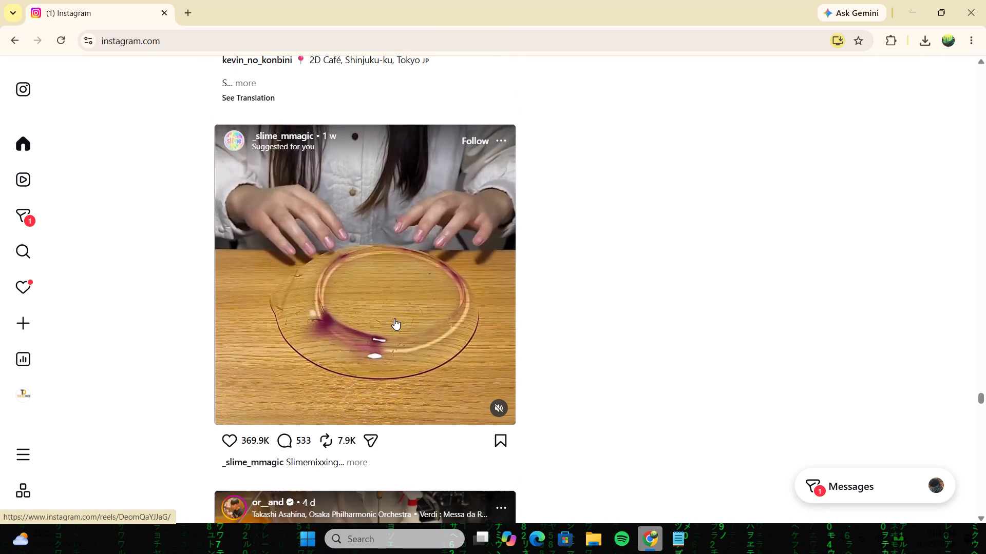
scroll(394, 319, "down", 11)
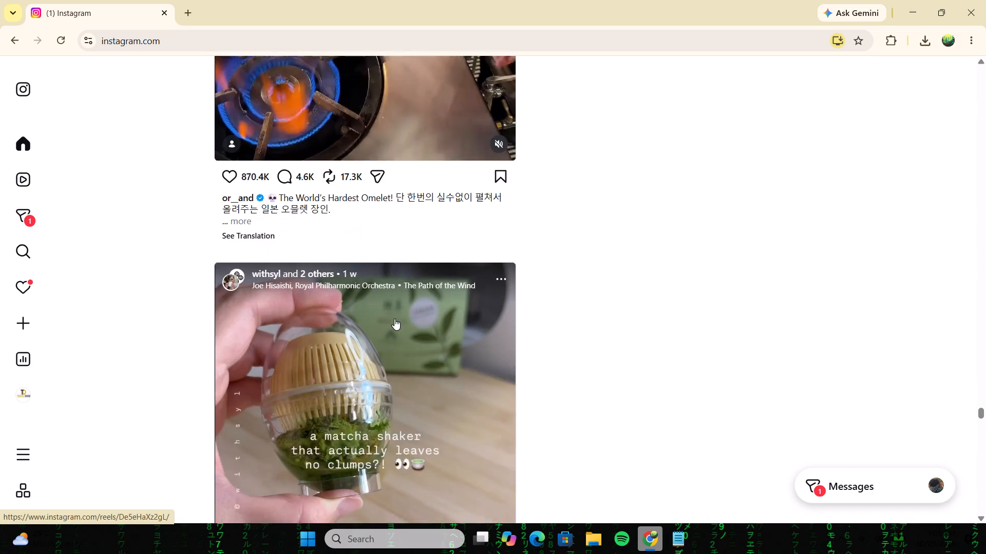
scroll(394, 319, "down", 12)
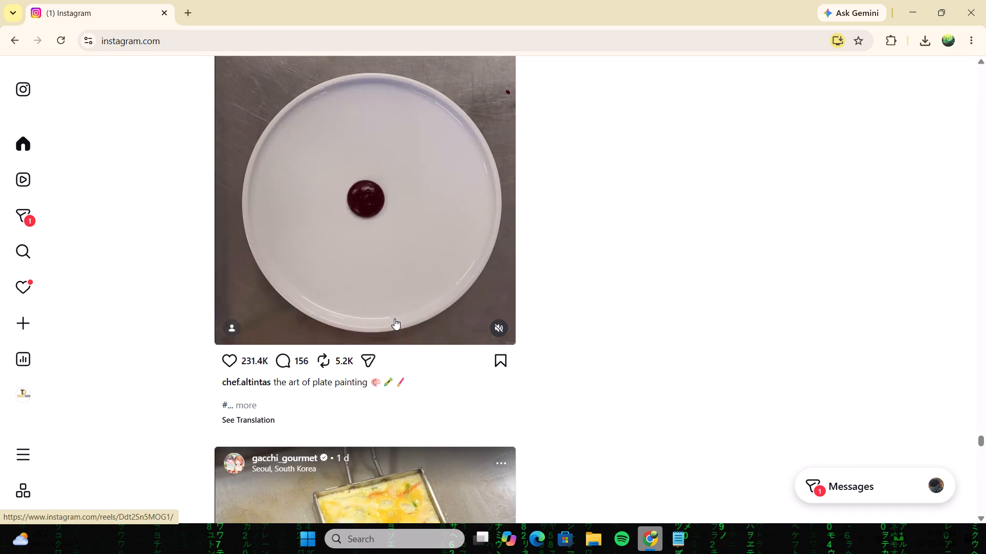
scroll(394, 319, "down", 15)
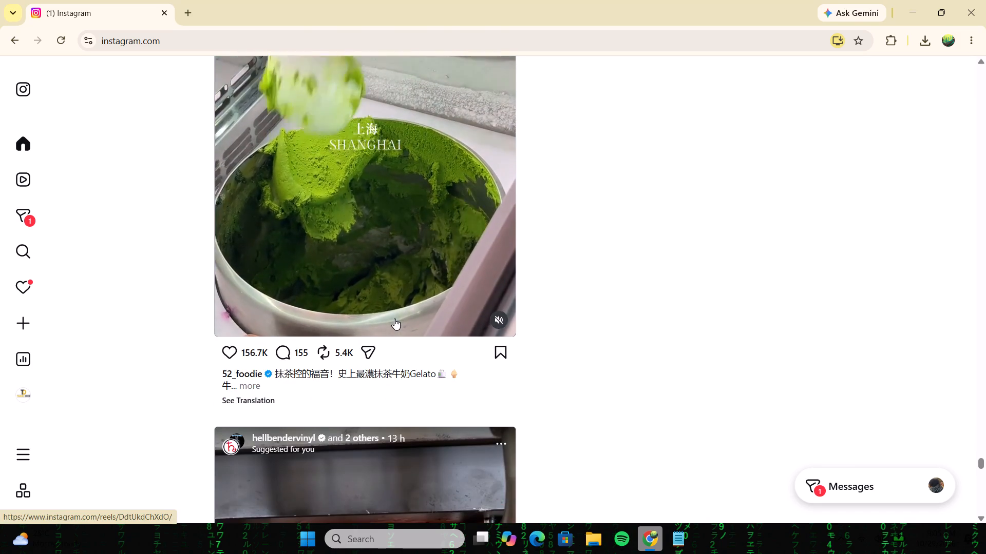
scroll(394, 319, "down", 17)
scroll(394, 319, "down", 10)
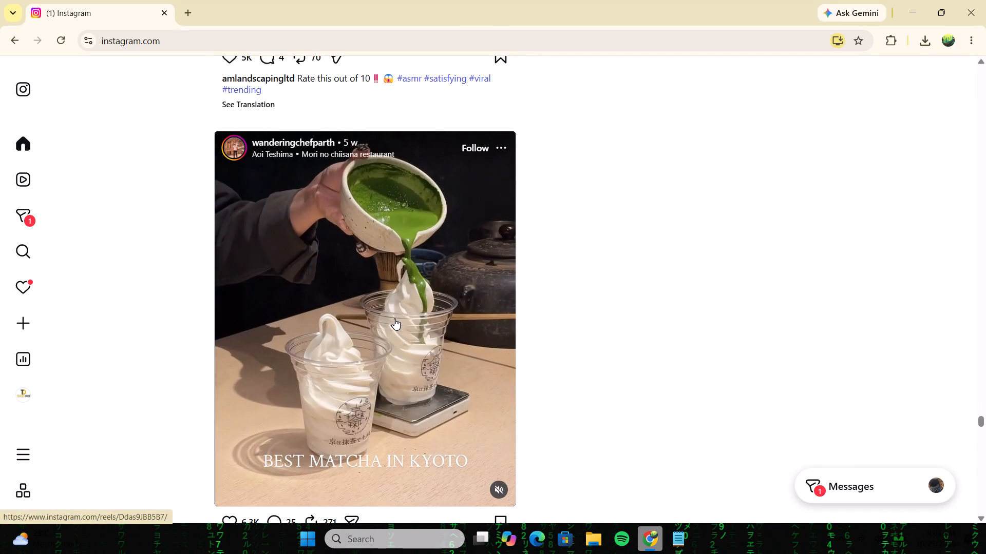
scroll(394, 319, "down", 12)
scroll(394, 319, "up", 5)
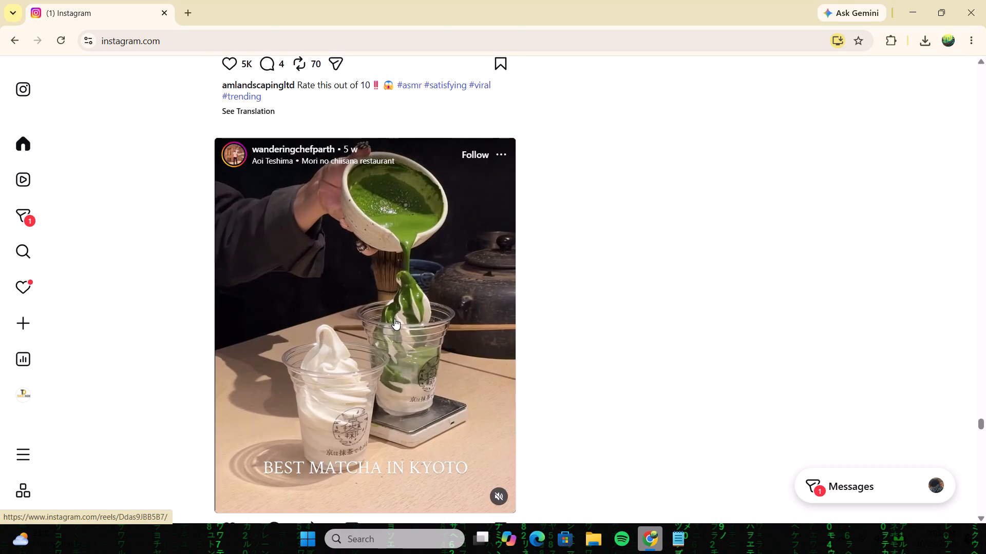
scroll(394, 319, "down", 11)
scroll(394, 319, "up", 3)
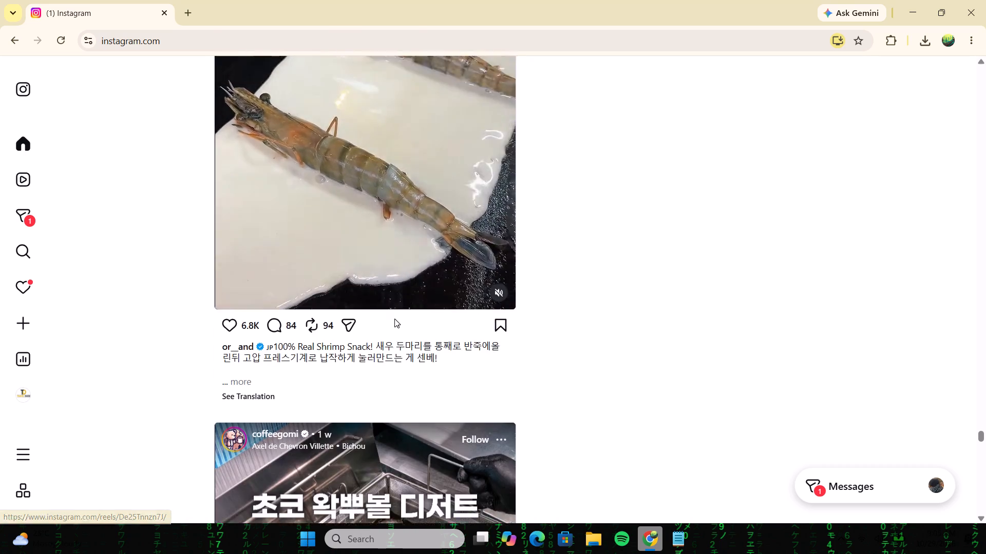
scroll(394, 319, "down", 11)
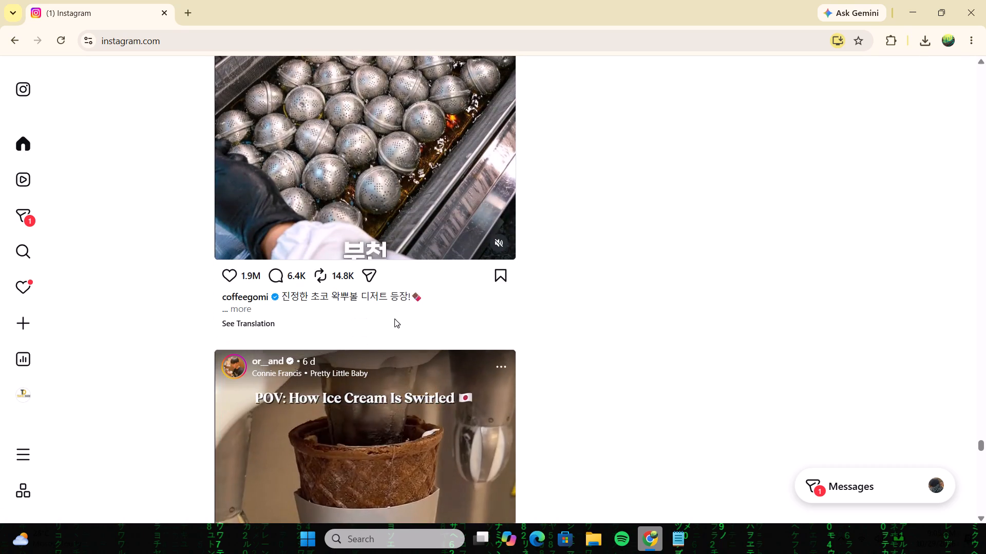
scroll(394, 319, "up", 10)
scroll(394, 319, "down", 18)
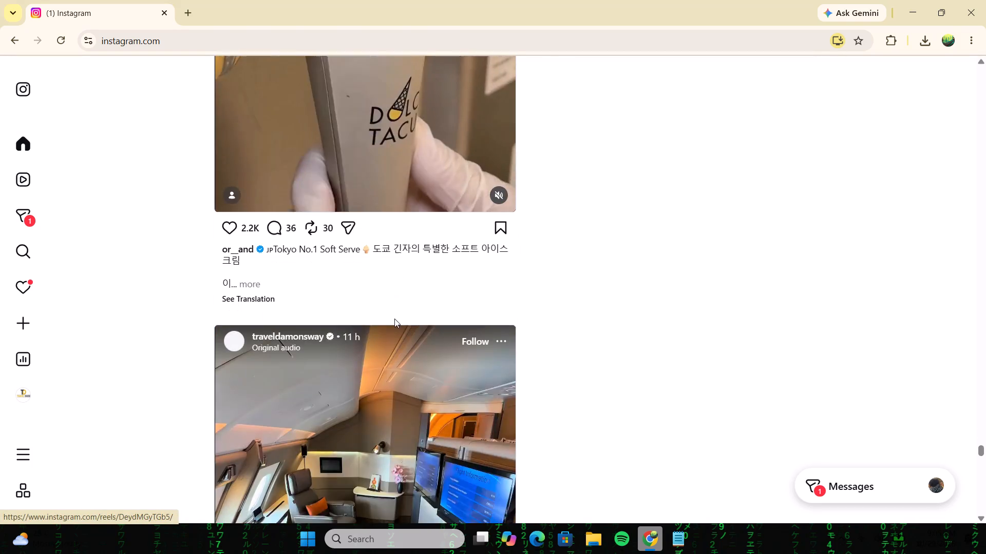
scroll(394, 319, "down", 14)
scroll(394, 319, "up", 2)
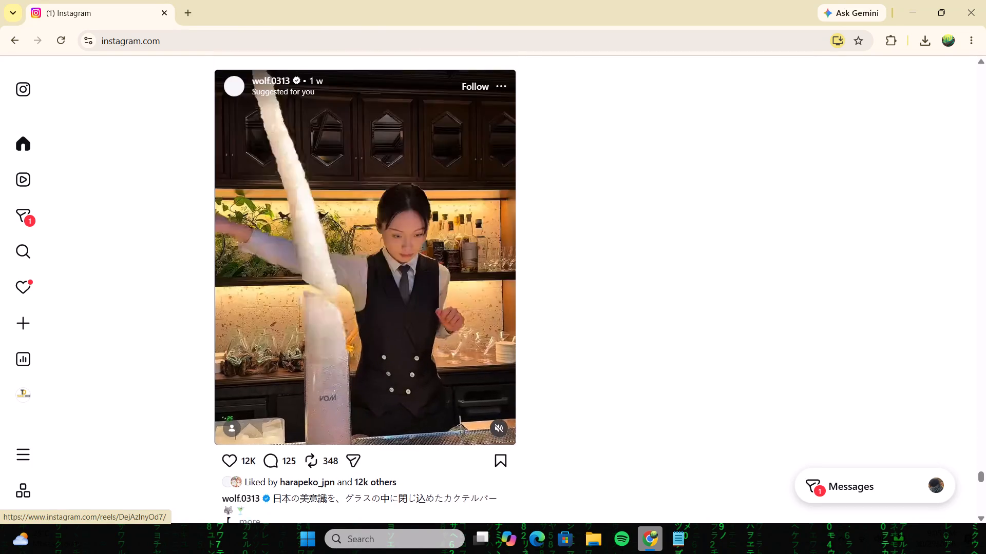
scroll(394, 319, "up", 2)
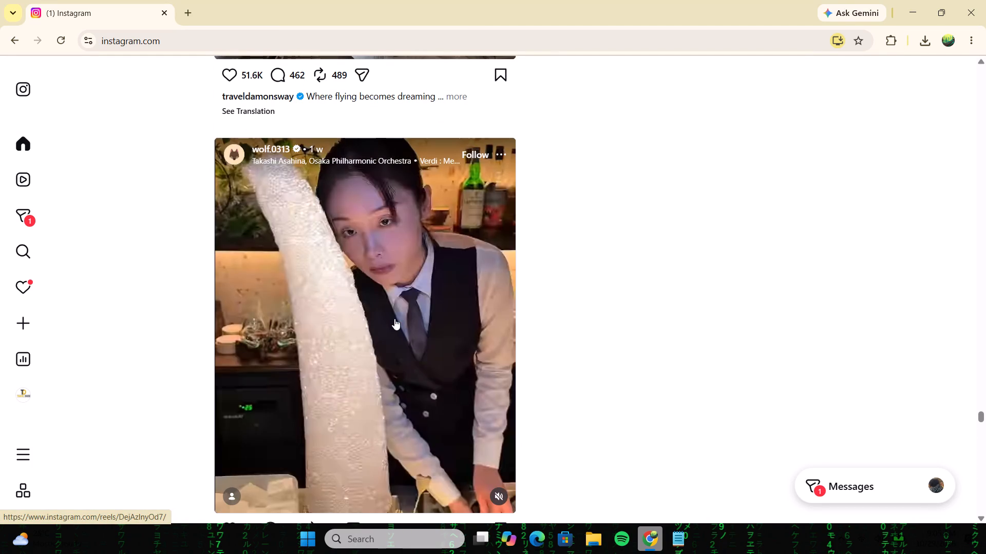
scroll(394, 319, "down", 9)
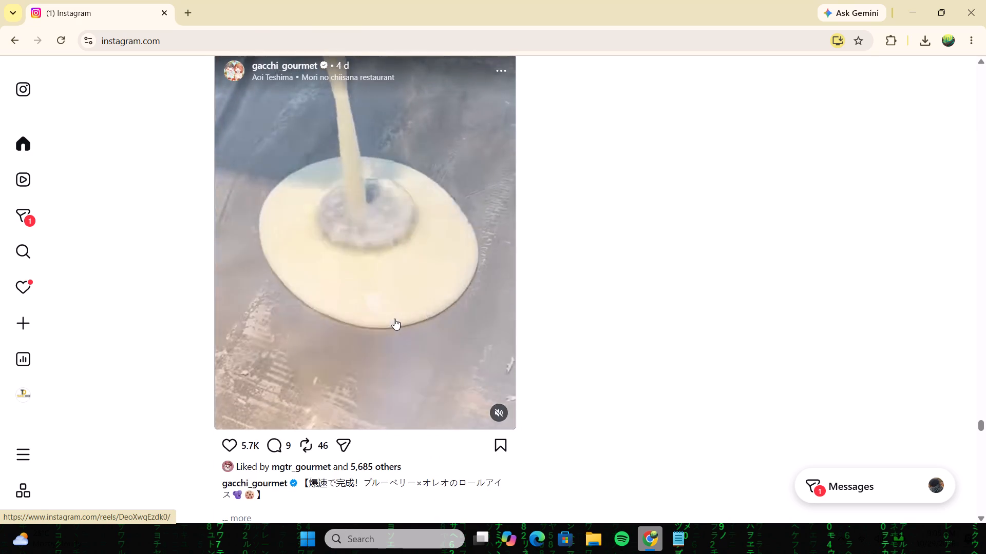
scroll(394, 319, "down", 19)
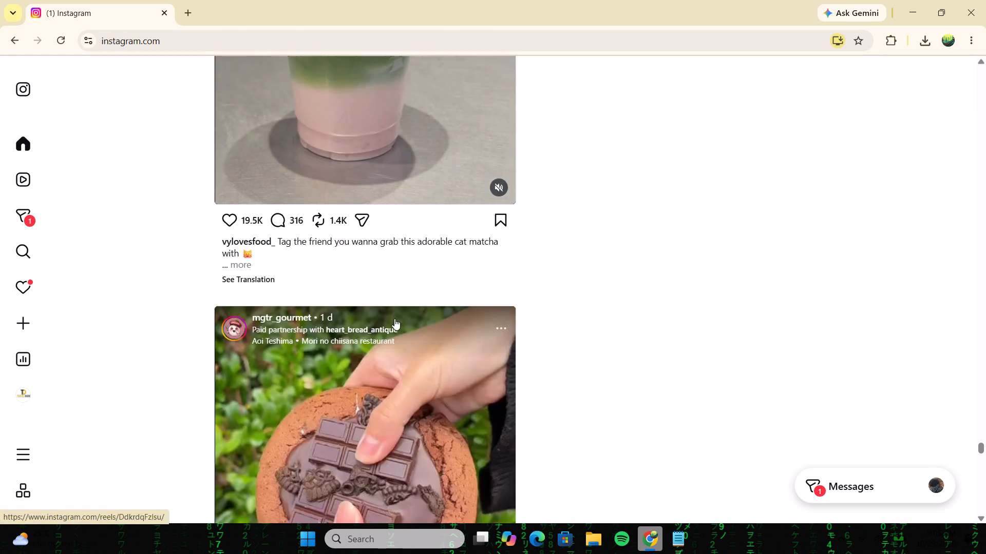
scroll(394, 319, "down", 14)
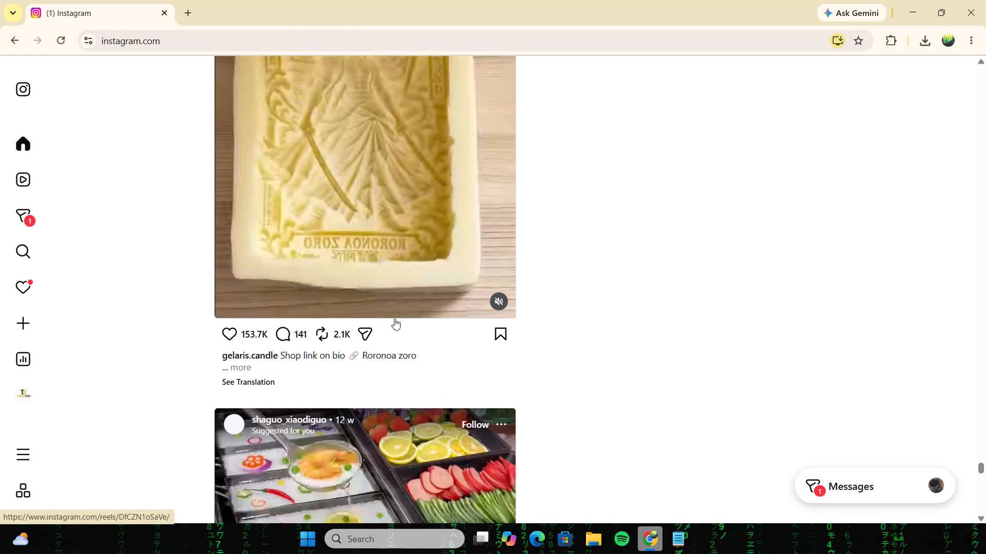
scroll(394, 319, "down", 13)
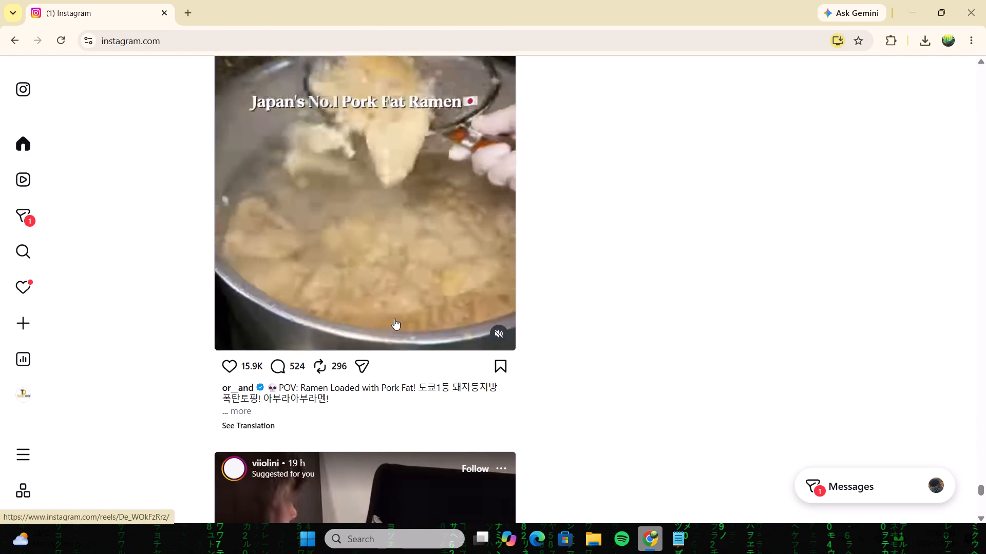
scroll(394, 319, "down", 14)
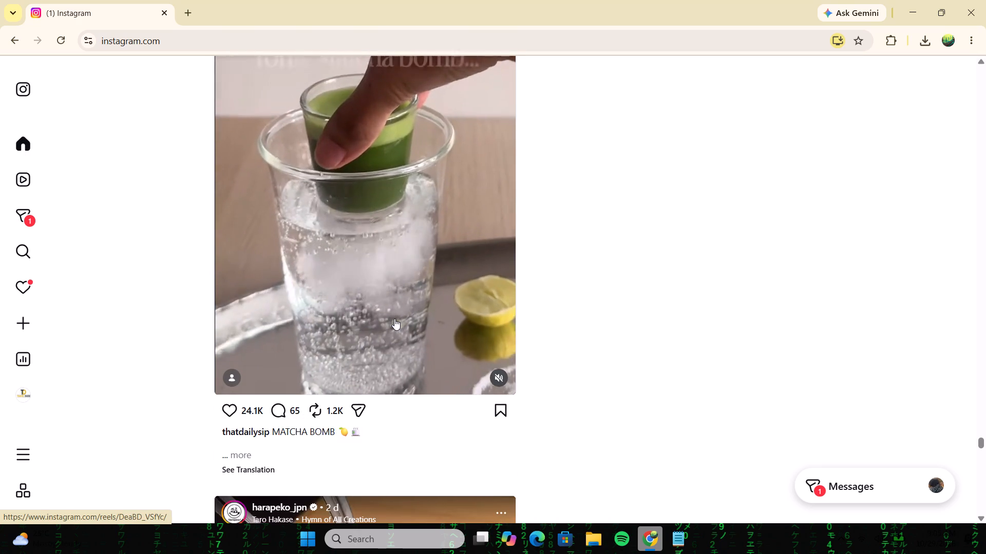
scroll(394, 319, "down", 17)
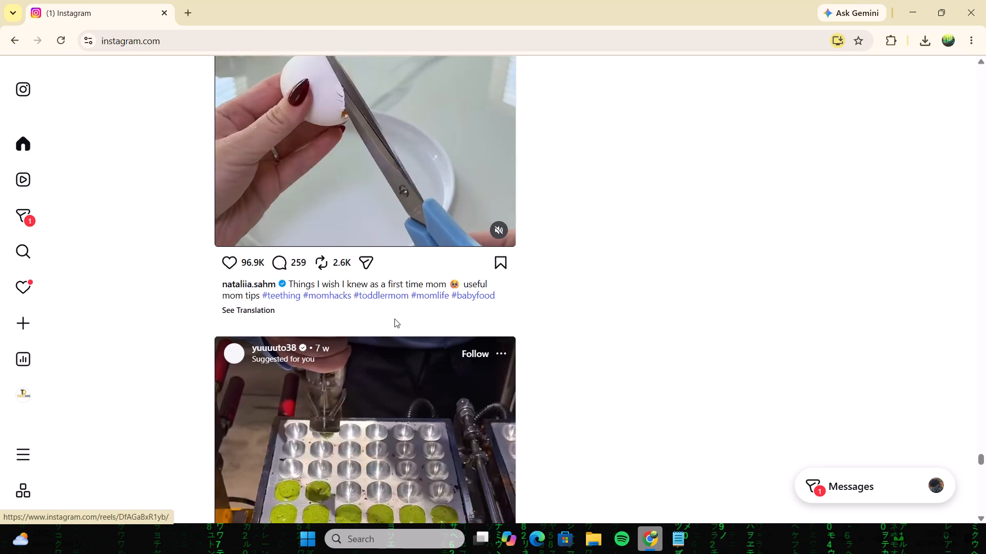
scroll(394, 319, "down", 16)
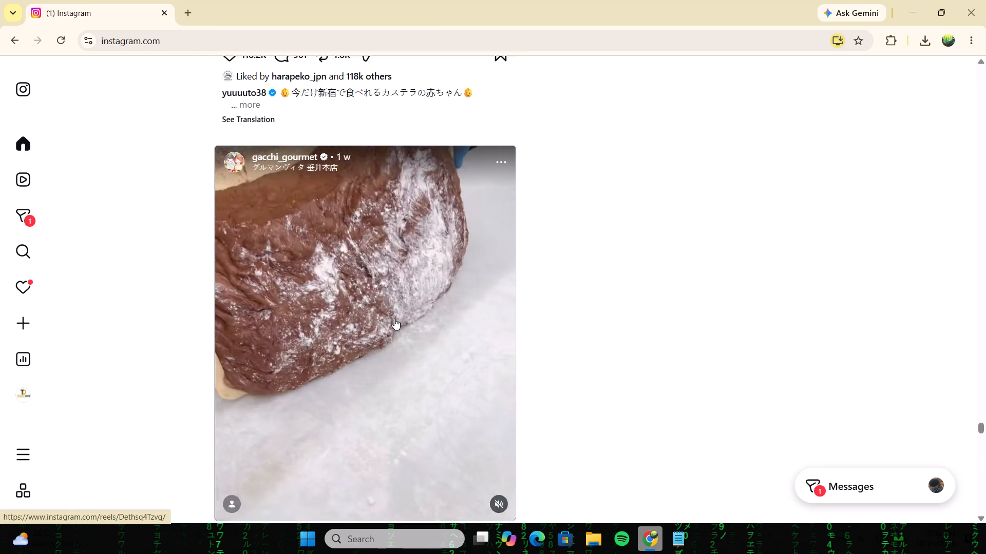
scroll(394, 319, "down", 14)
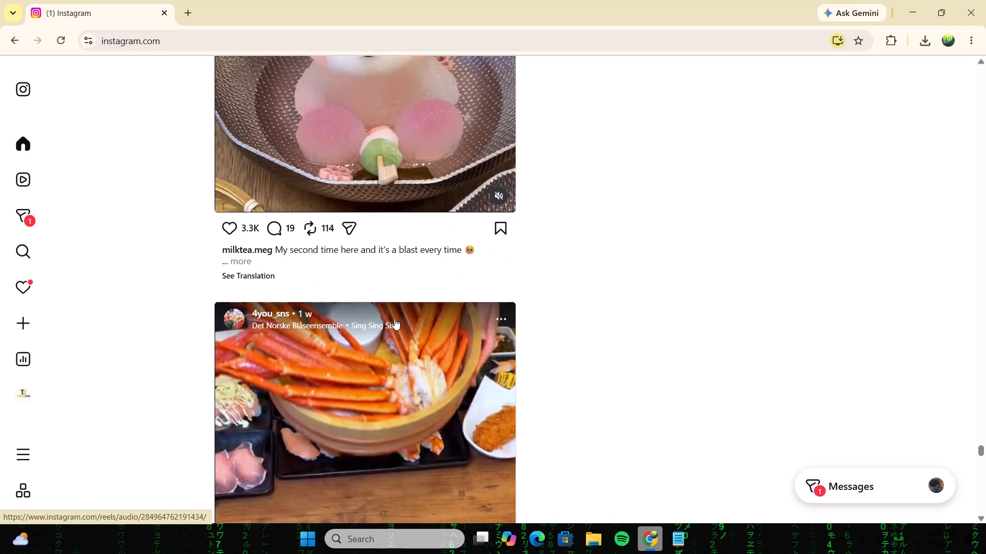
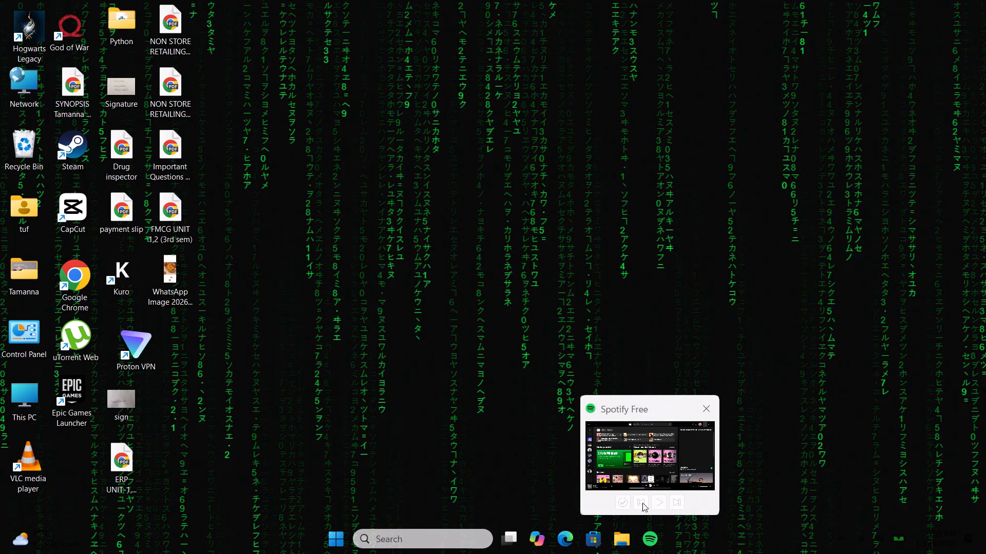
Toggle playback of the current Spotify track without opening its window, and return to the desktop.
left_click(661, 501)
left_click(876, 389)
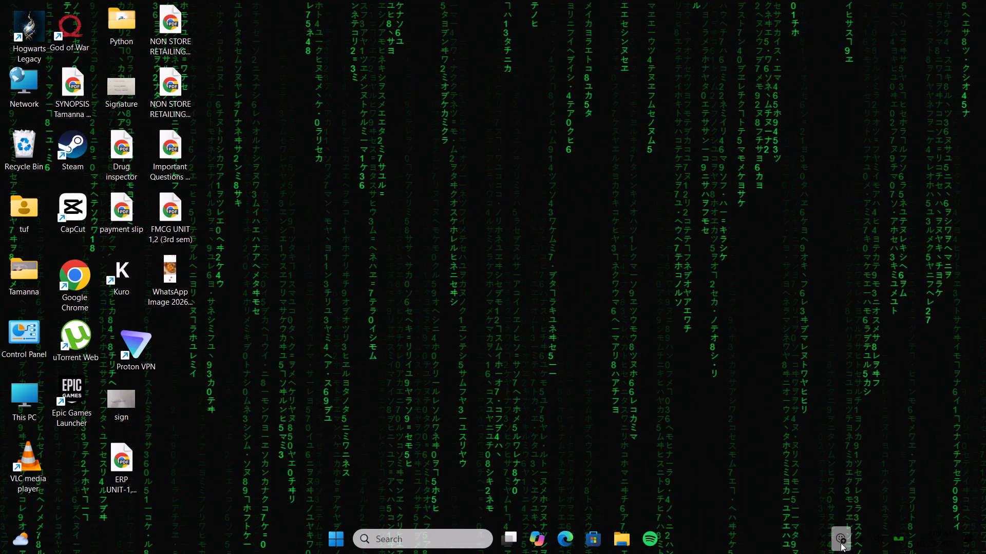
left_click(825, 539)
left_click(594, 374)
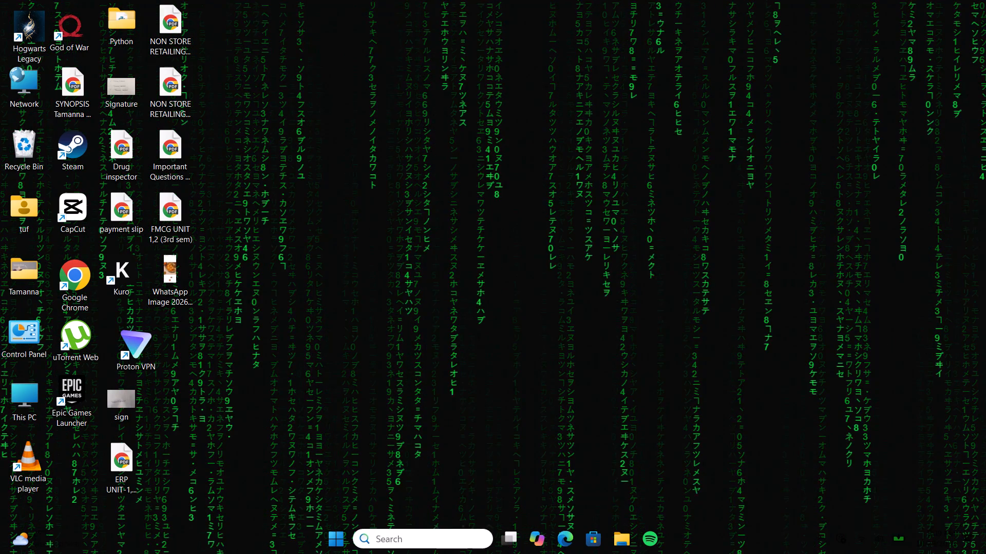
Find and open X-VPN through Windows search, connect it to the free servers, and minimise its window.
left_click(427, 542)
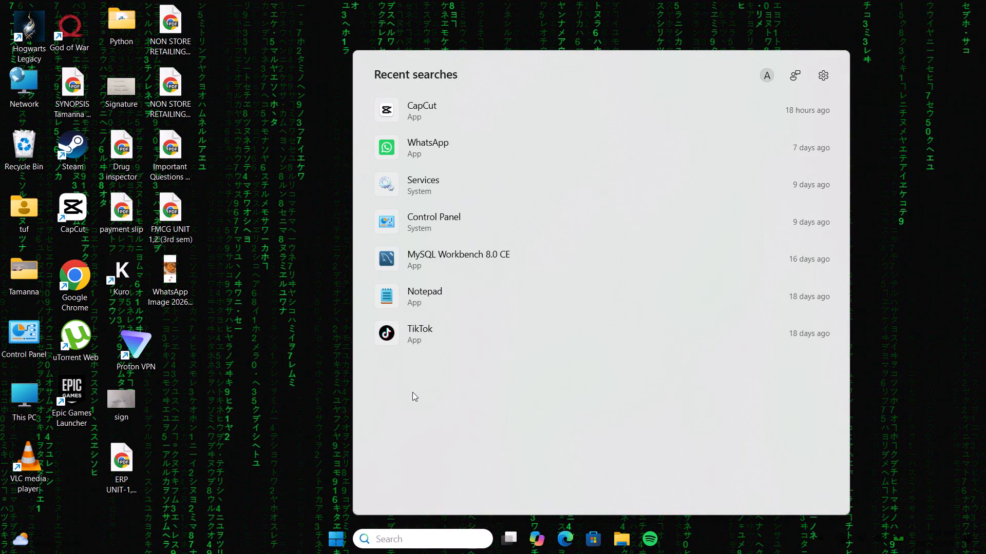
key("x")
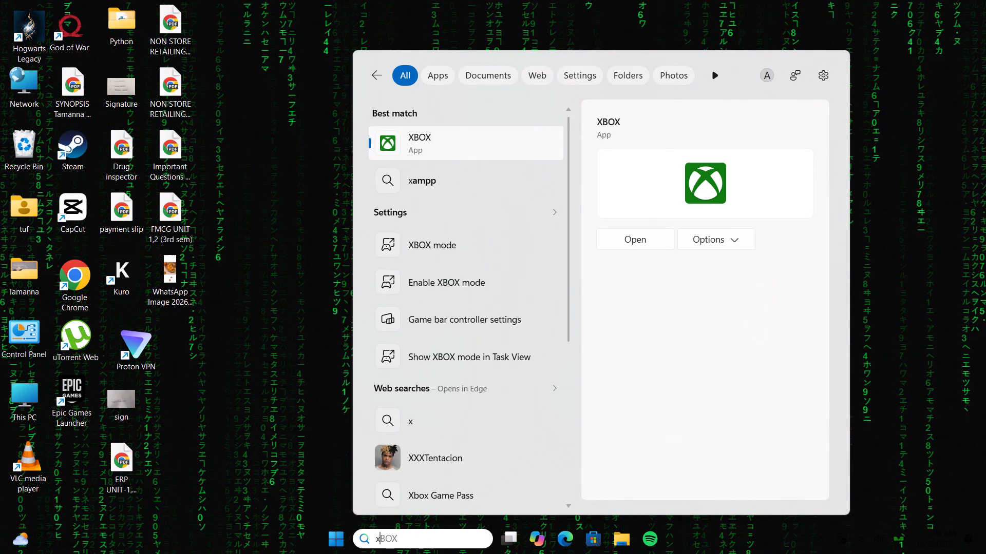
key("BackSpace")
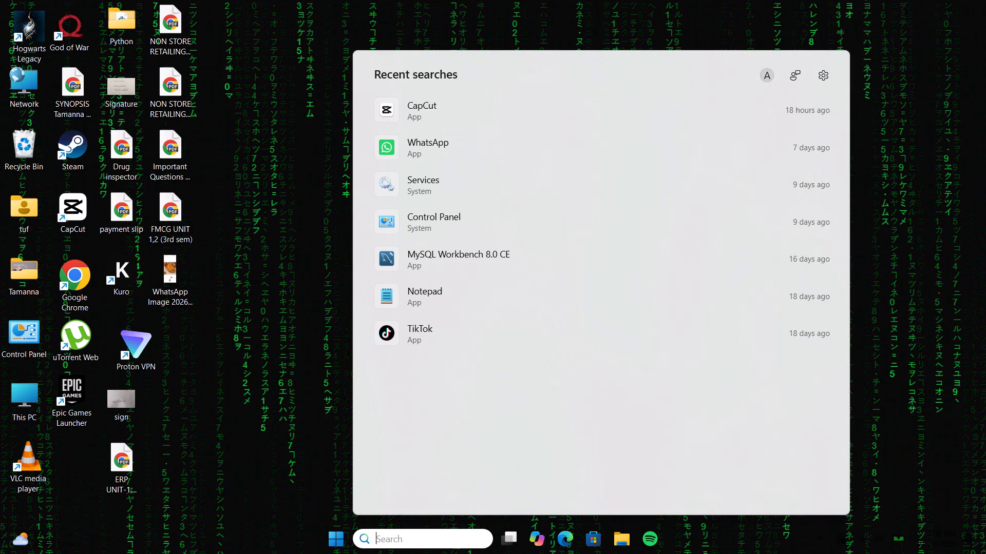
key("m")
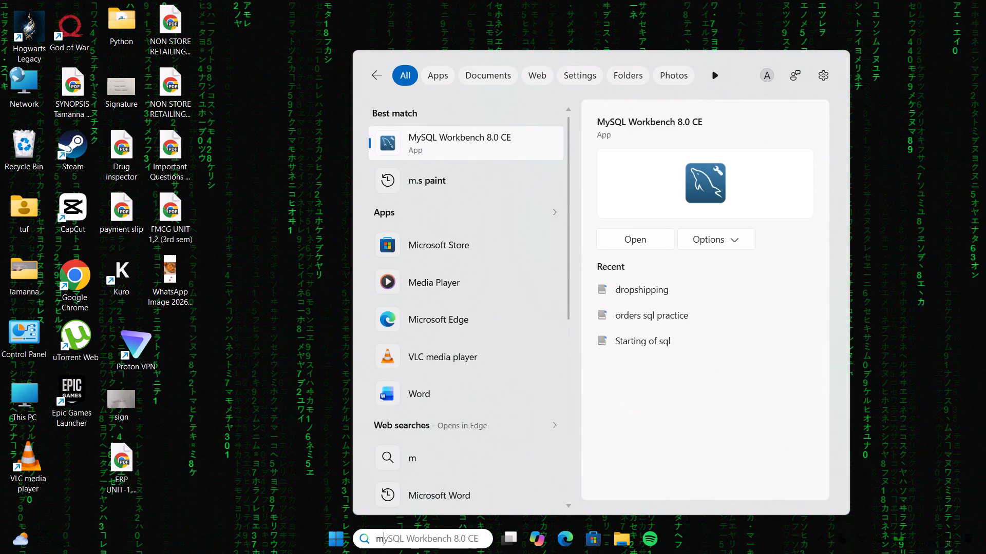
key("BackSpace")
type("vp")
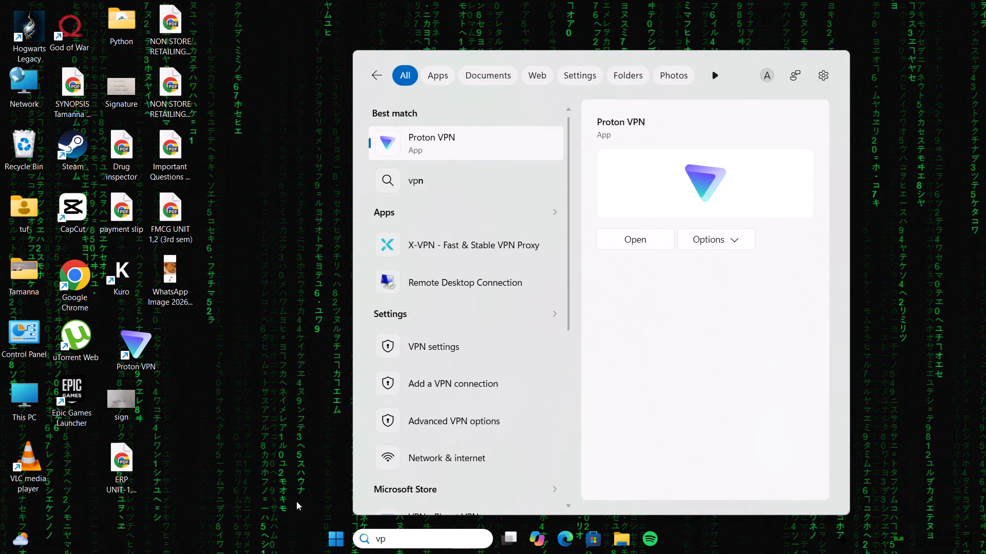
left_click(481, 256)
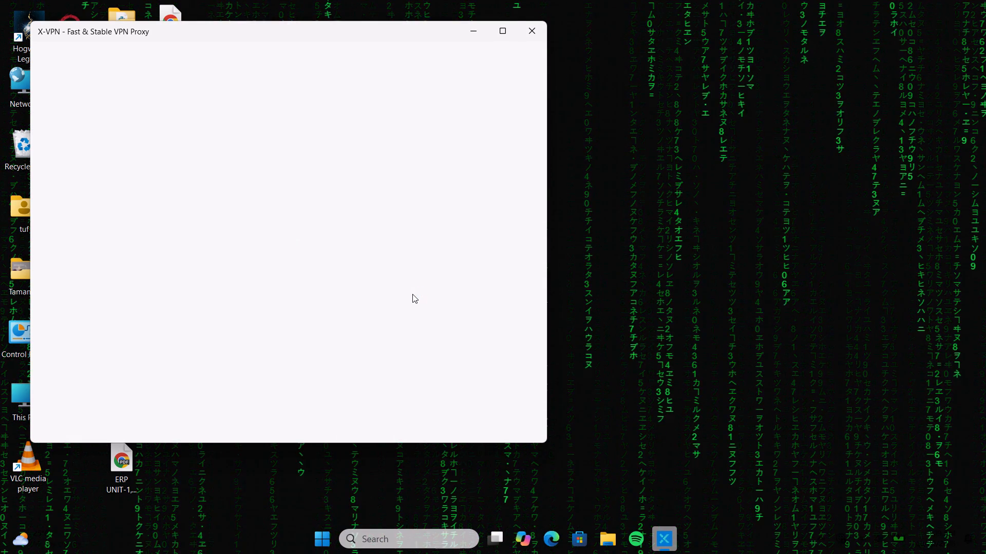
left_click(433, 391)
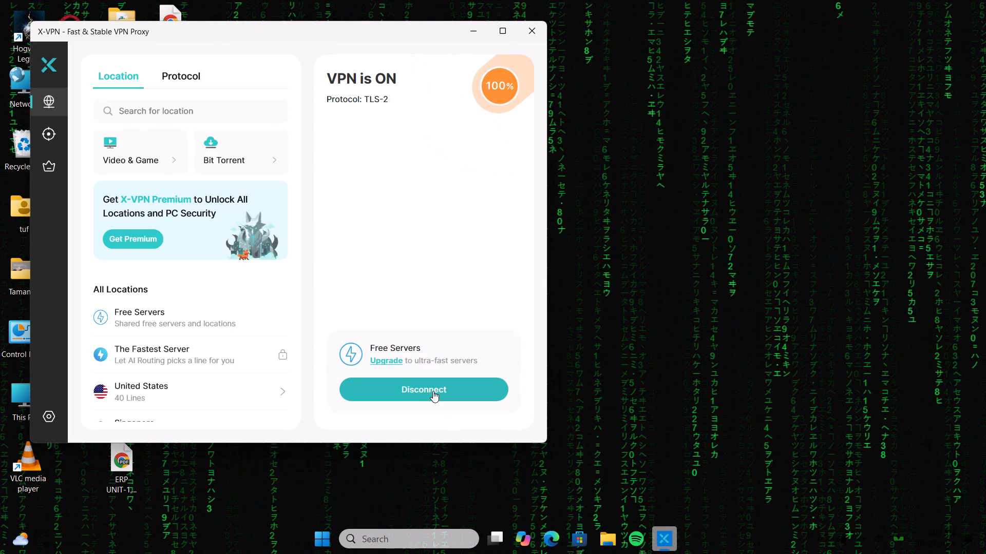
left_click(476, 34)
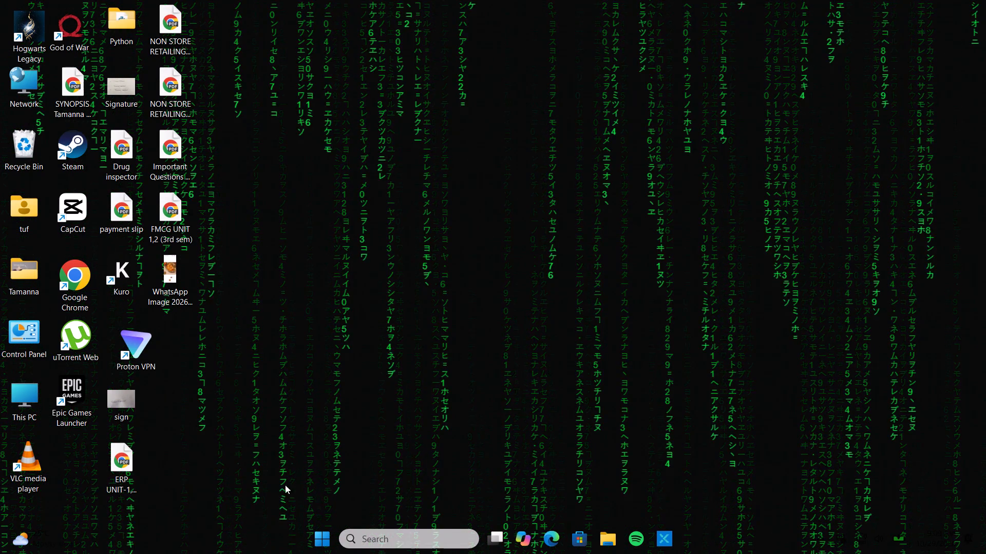
Find and launch CapCut through Windows search, and create a new video project.
left_click(380, 541)
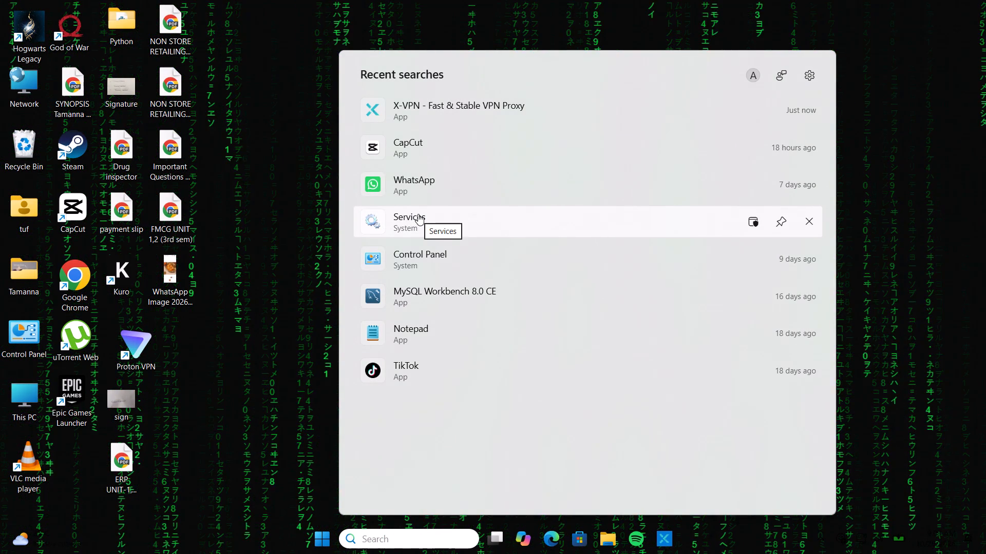
type("cao")
key("BackSpace")
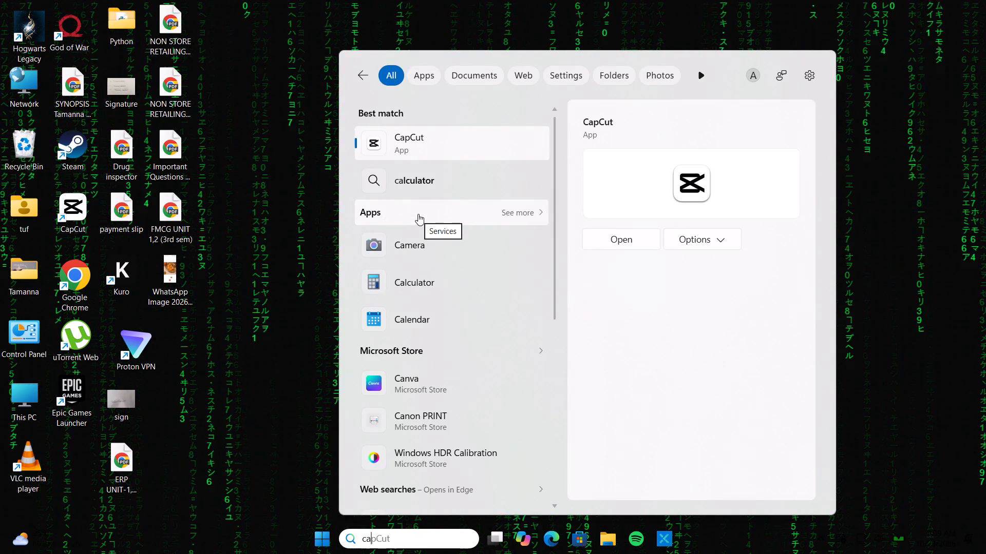
key("p")
left_click(419, 250)
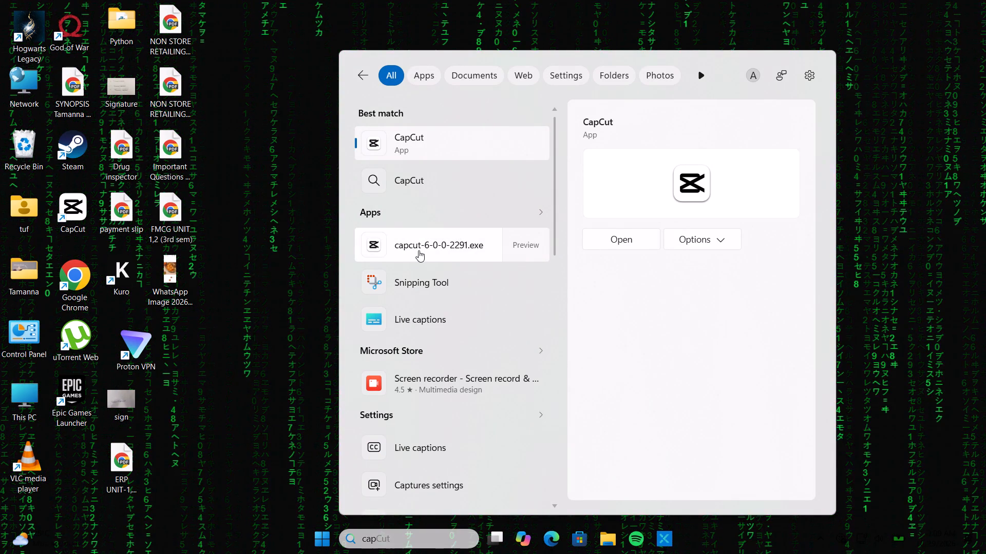
left_click(639, 240)
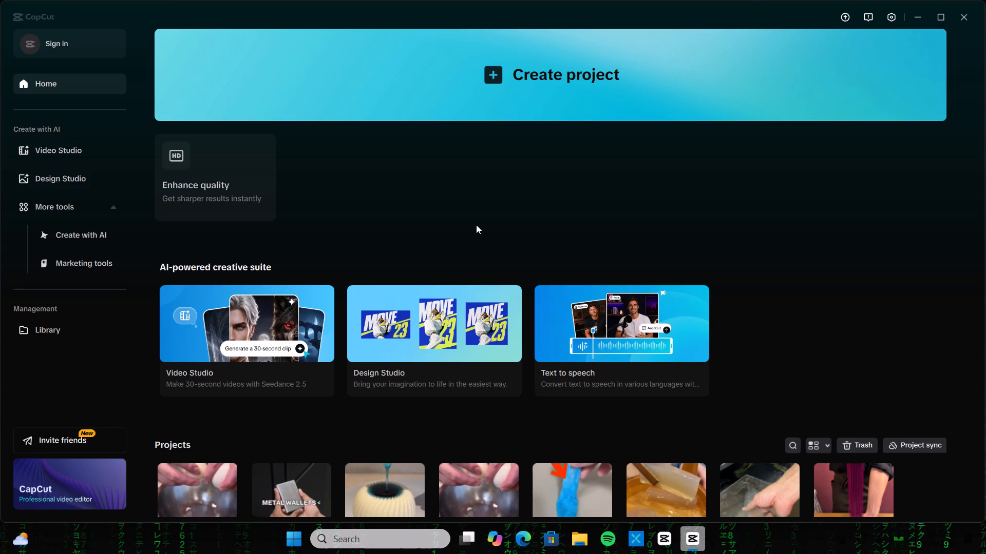
left_click(491, 79)
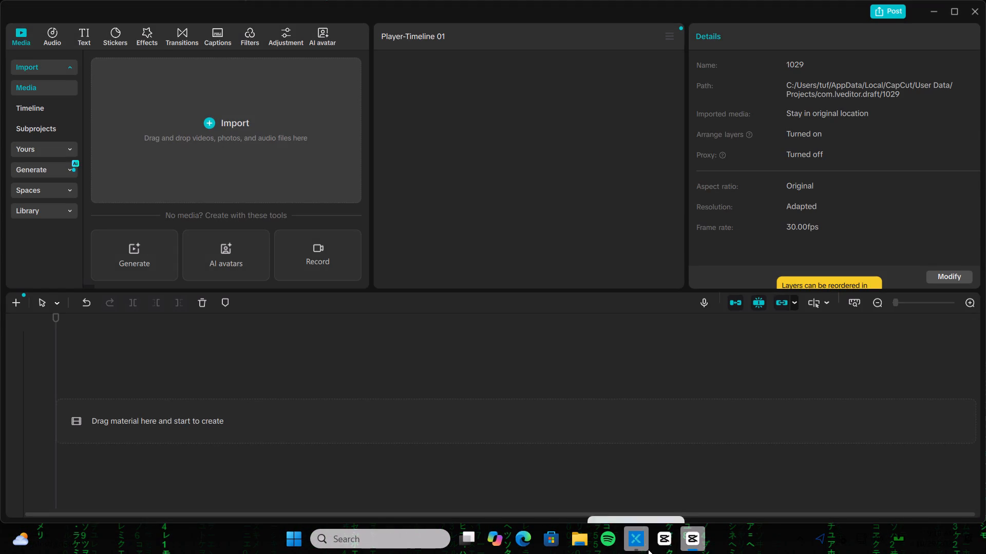
Close the separate CapCut home window, leaving the new project's editor open.
right_click(657, 545)
left_click(651, 508)
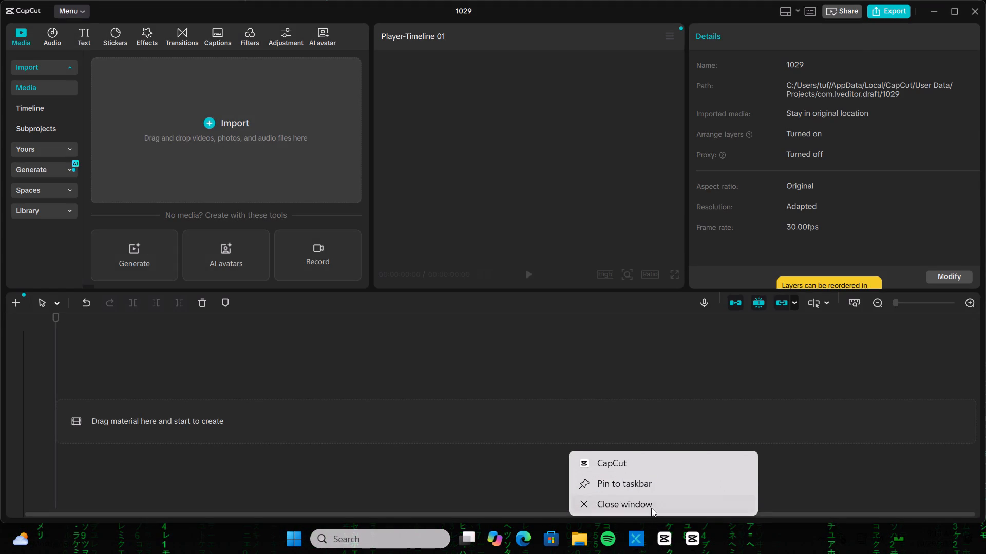
Import all of today's files from the Downloads folder, the seven videos and the speechma voice-over, into the project.
left_click(210, 115)
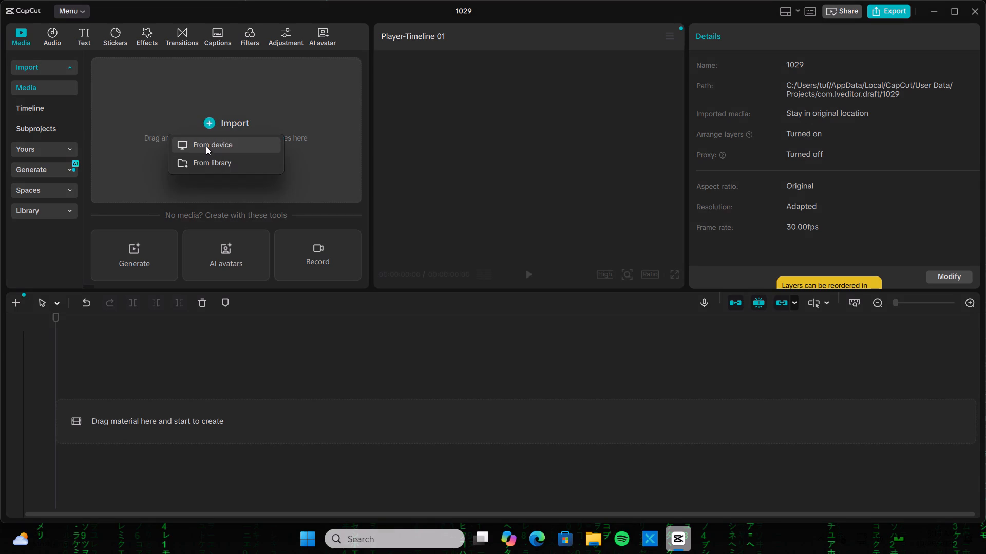
left_click(206, 146)
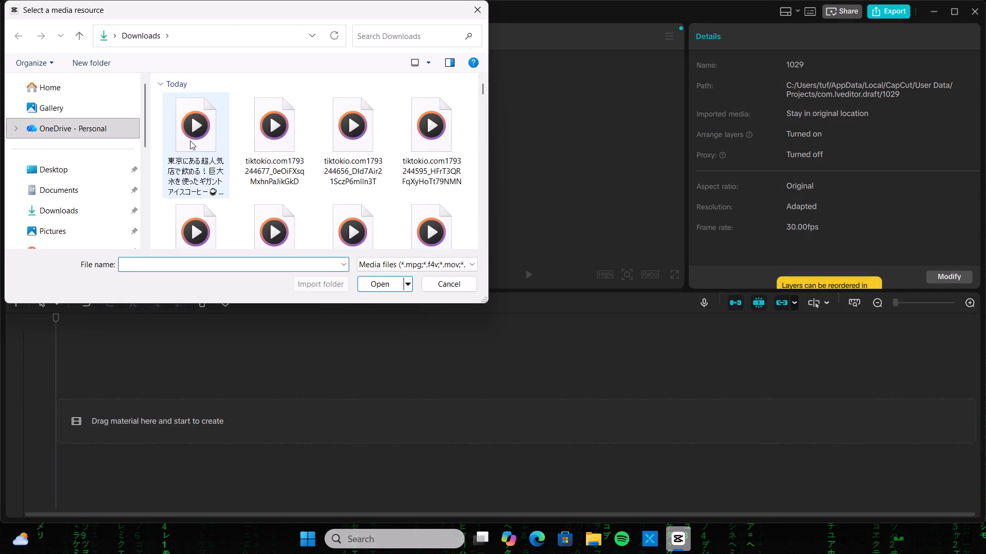
scroll(206, 143, "down", 2)
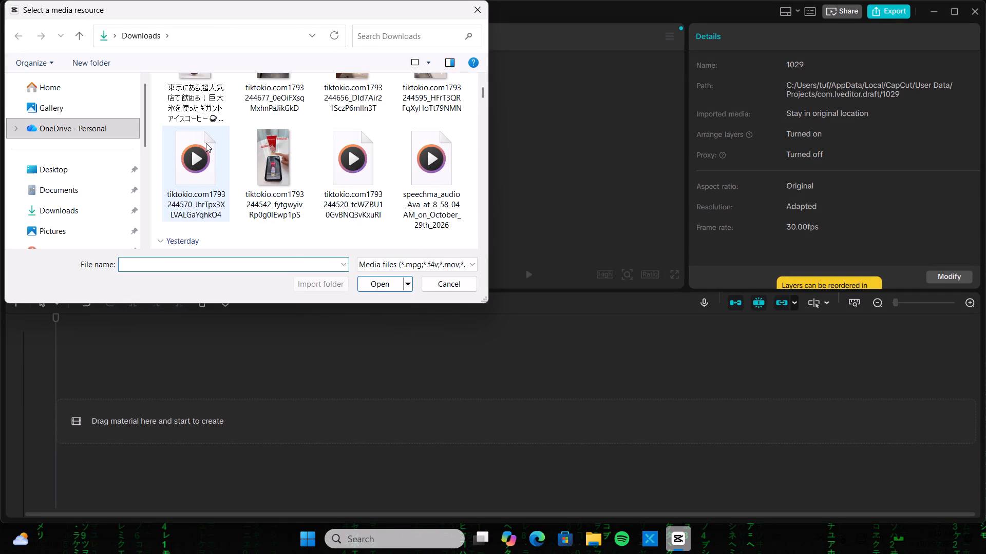
scroll(206, 143, "up", 5)
left_click(178, 84)
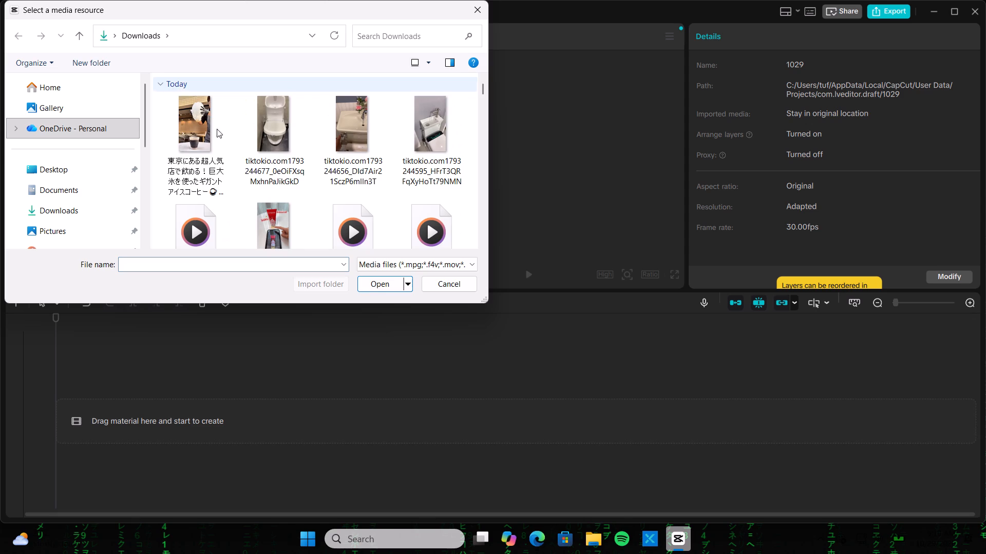
left_click(377, 286)
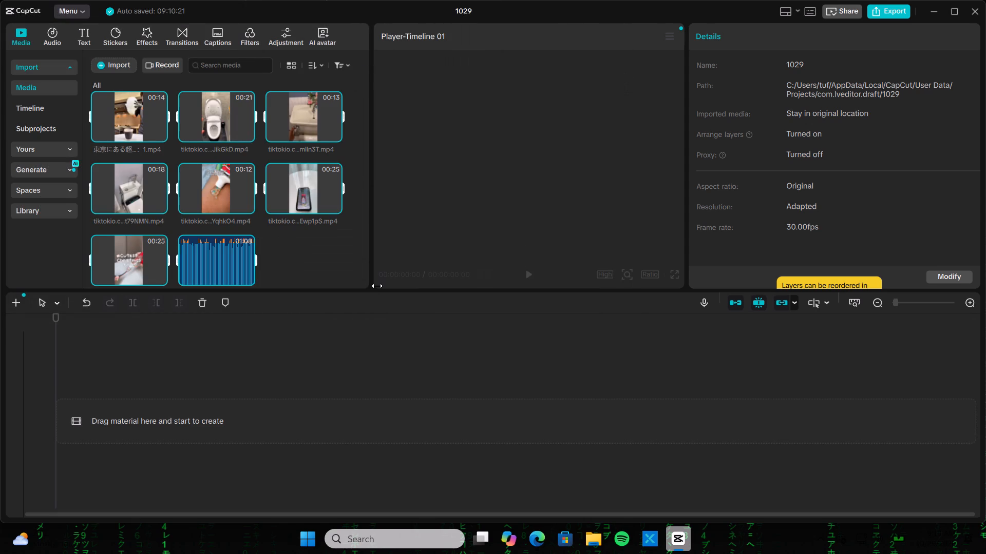
Add all the imported videos and the voice-over to the timeline, and skim through the clip sequence.
left_click(245, 275)
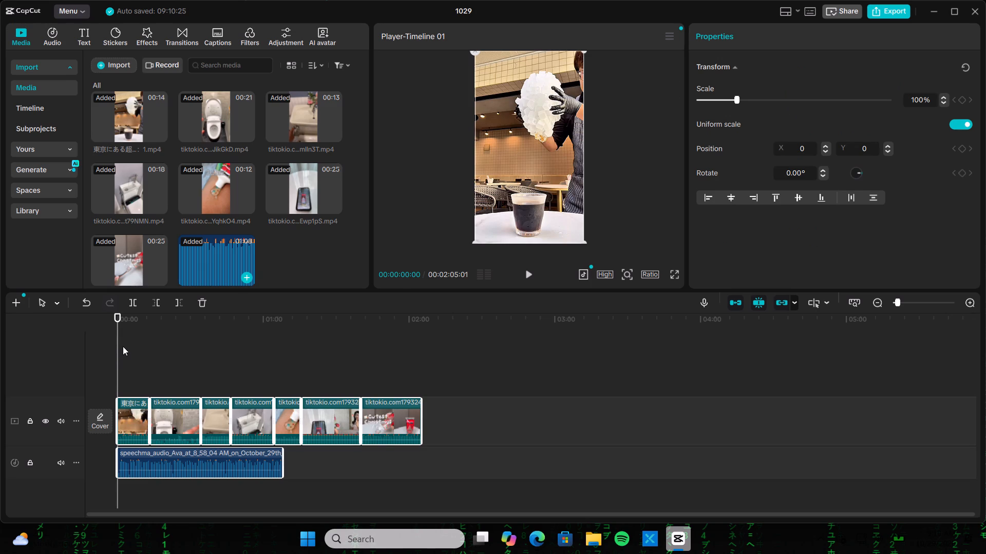
left_click_drag(118, 343, 154, 338)
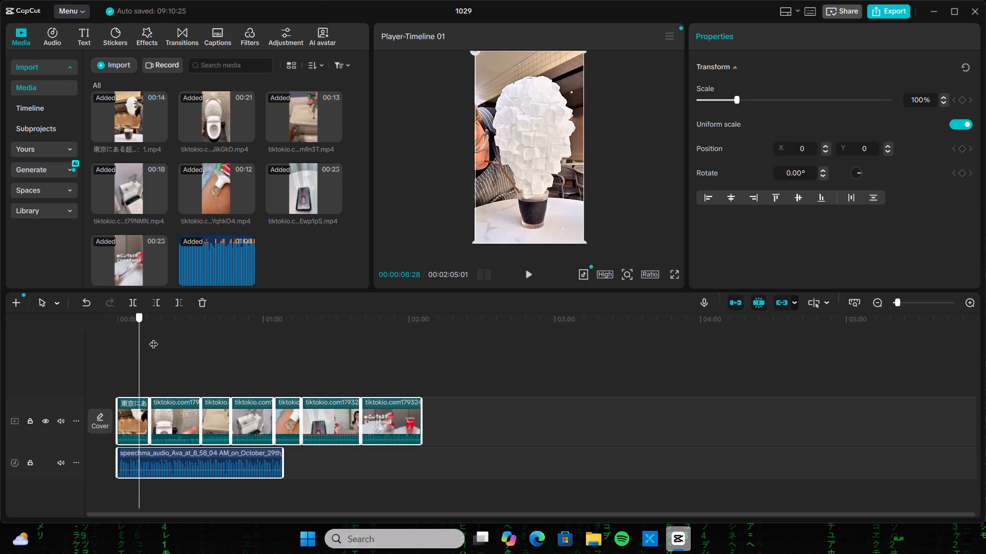
left_click_drag(154, 338, 367, 326)
Delete the six tiktokio clips from the timeline, keeping the iced coffee clip and the voice-over track.
left_click(192, 364)
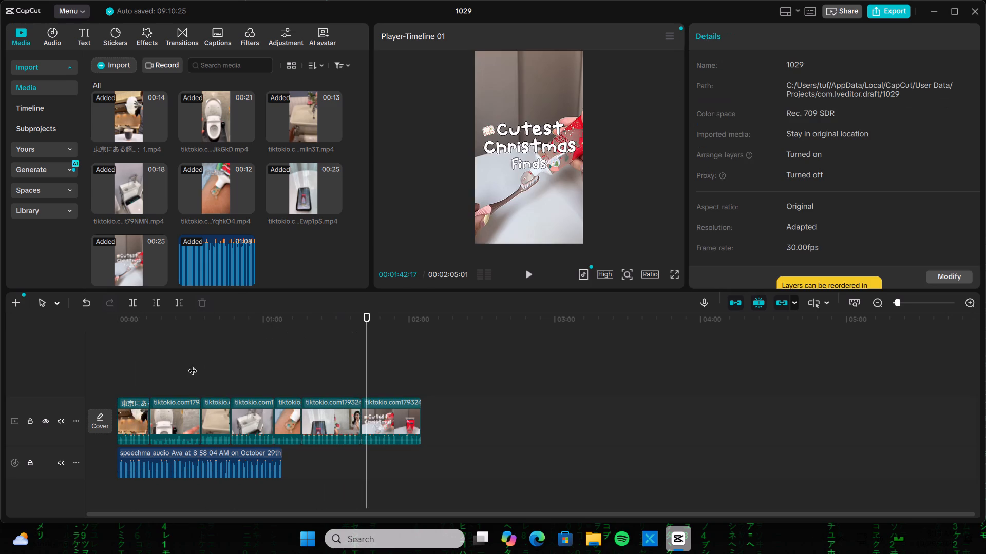
left_click_drag(169, 365, 389, 415)
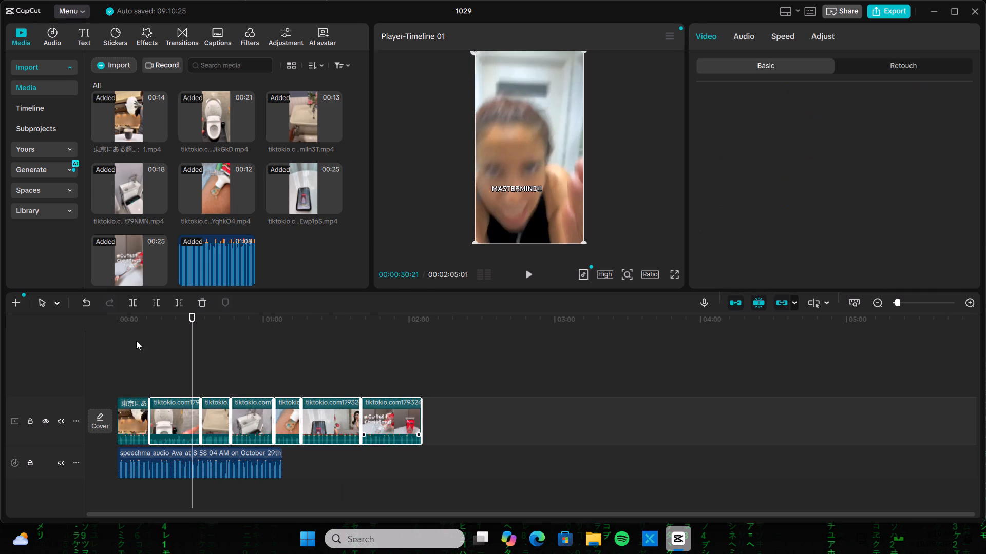
left_click(198, 302)
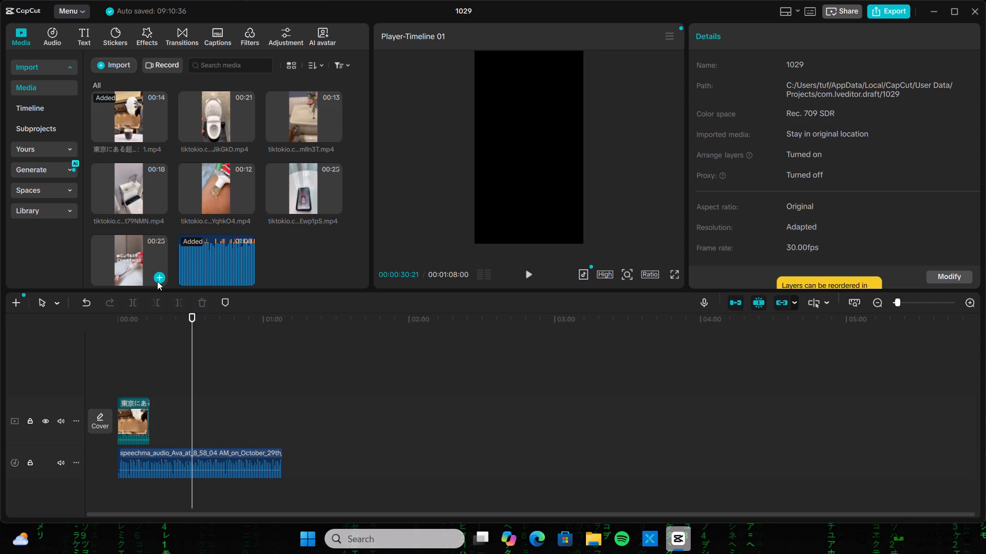
Preview the iced coffee clip with the voice-over from the start of the timeline, and return the playhead to the beginning.
left_click(129, 316)
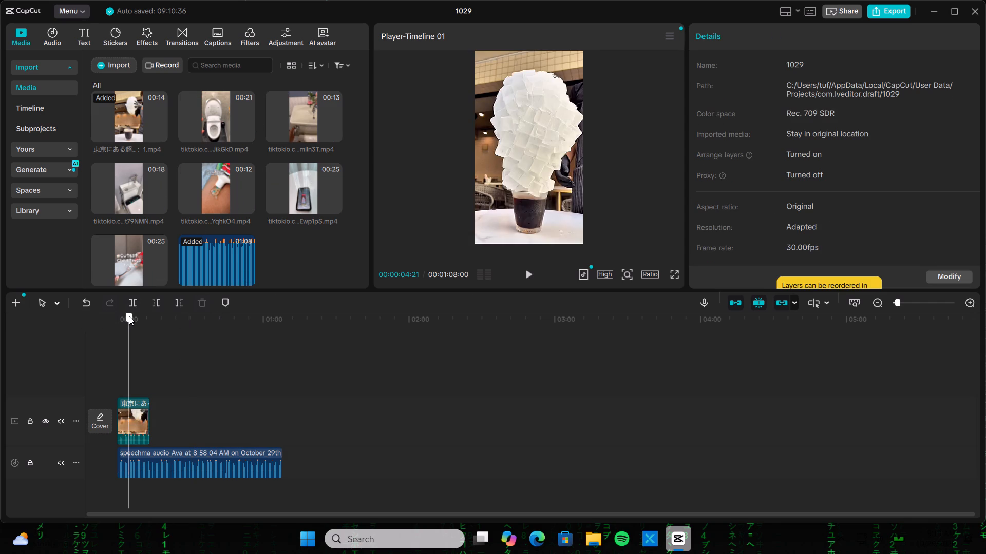
left_click_drag(129, 316, 117, 324)
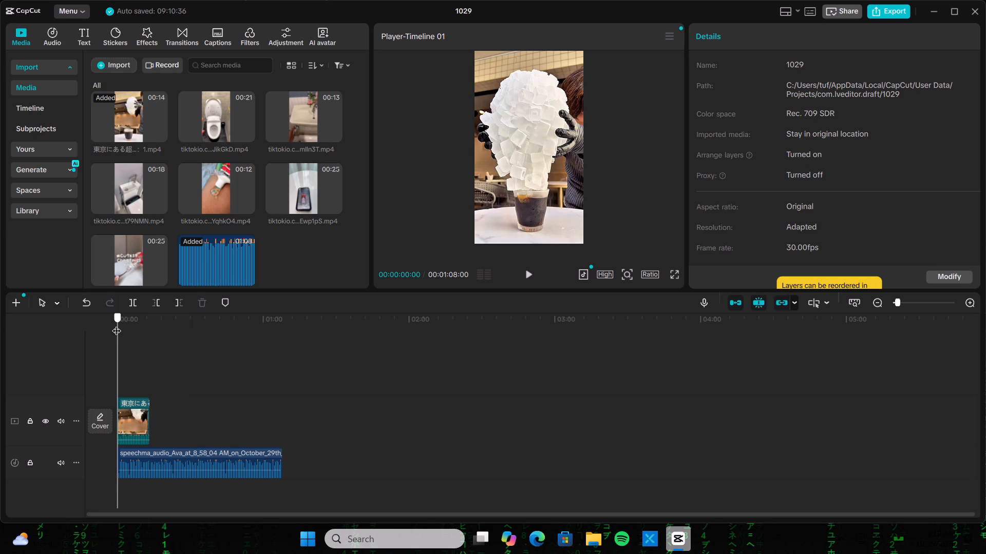
left_click_drag(117, 324, 117, 324)
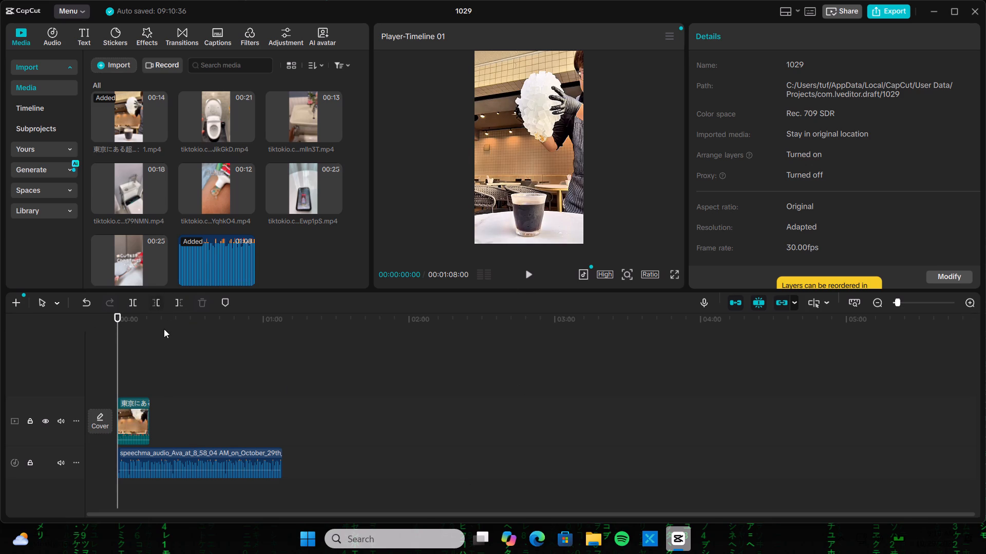
left_click(164, 329)
left_click_drag(166, 324, 130, 329)
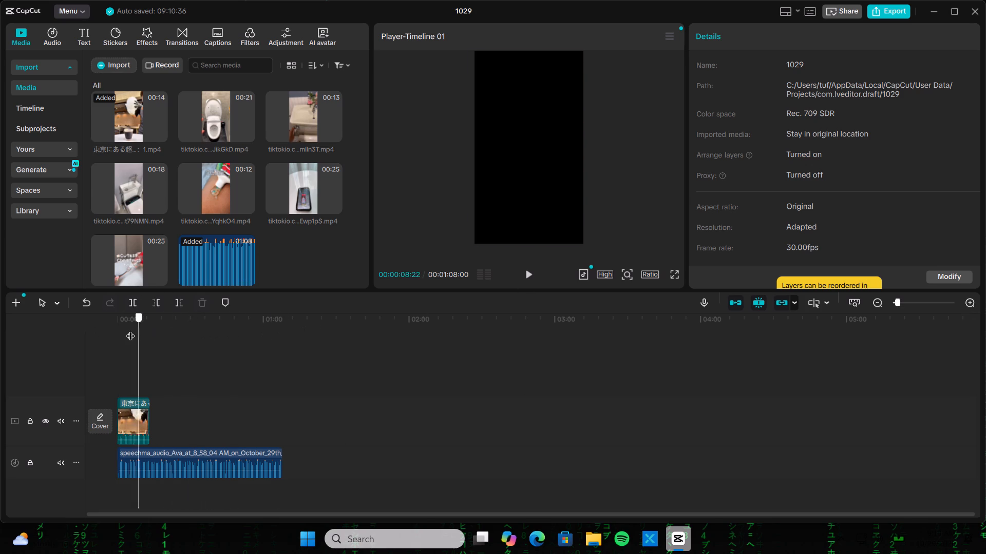
left_click_drag(130, 329, 66, 327)
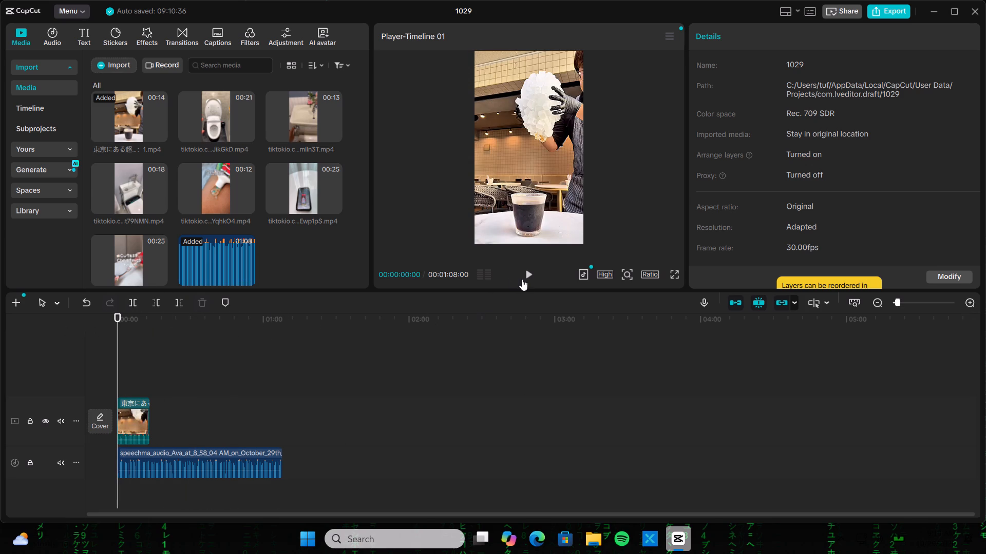
left_click(526, 274)
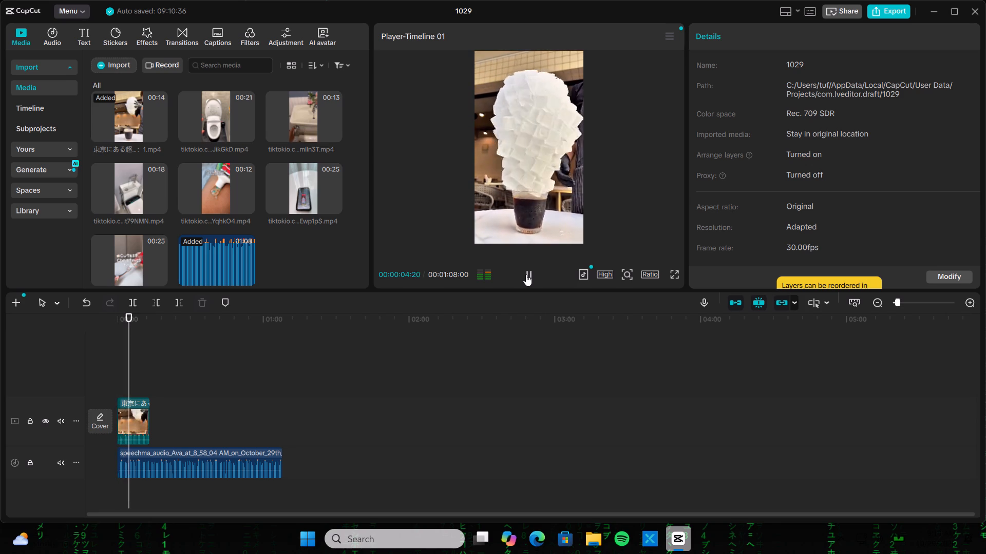
left_click(526, 274)
left_click(526, 274)
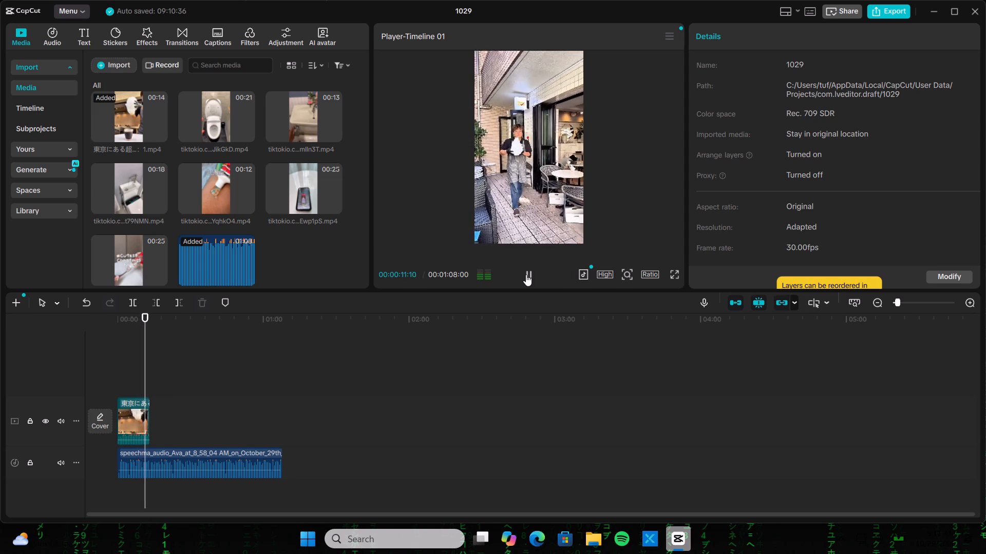
left_click(129, 321)
left_click_drag(129, 321, 115, 323)
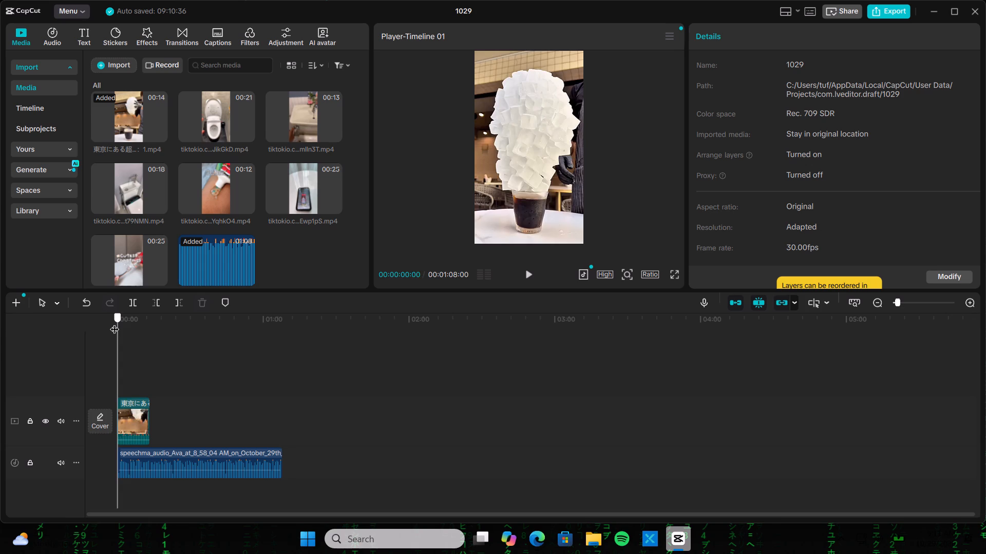
left_click_drag(115, 323, 80, 327)
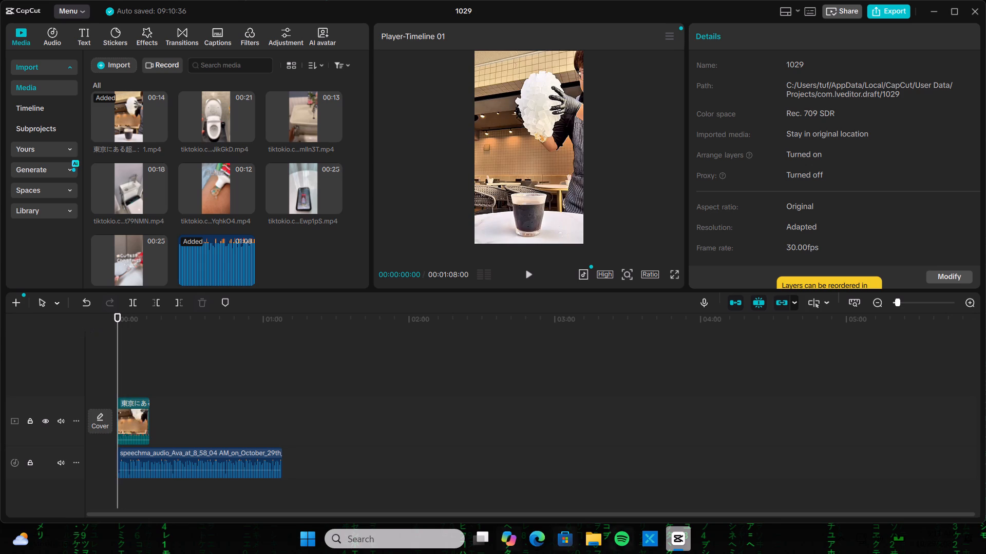
Switch to Spotify and pause Love Yourself by Justin Bieber.
left_click(624, 545)
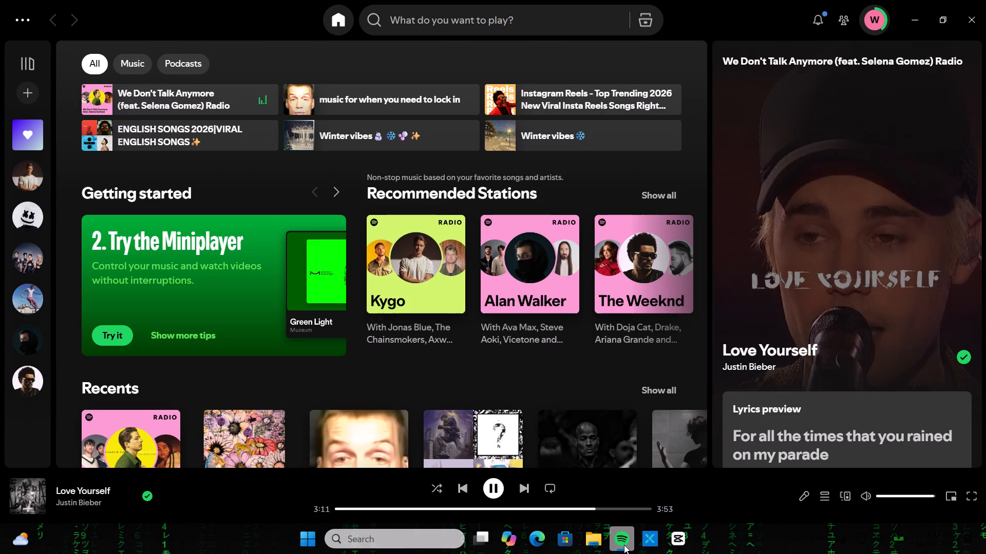
left_click(487, 492)
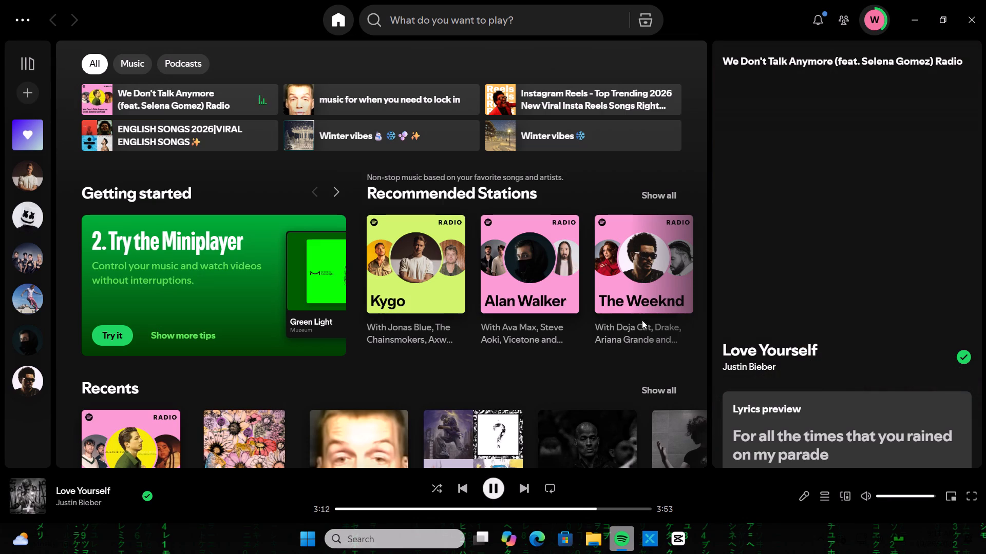
Switch back to CapCut and mute the original sound of the video track.
left_click(911, 28)
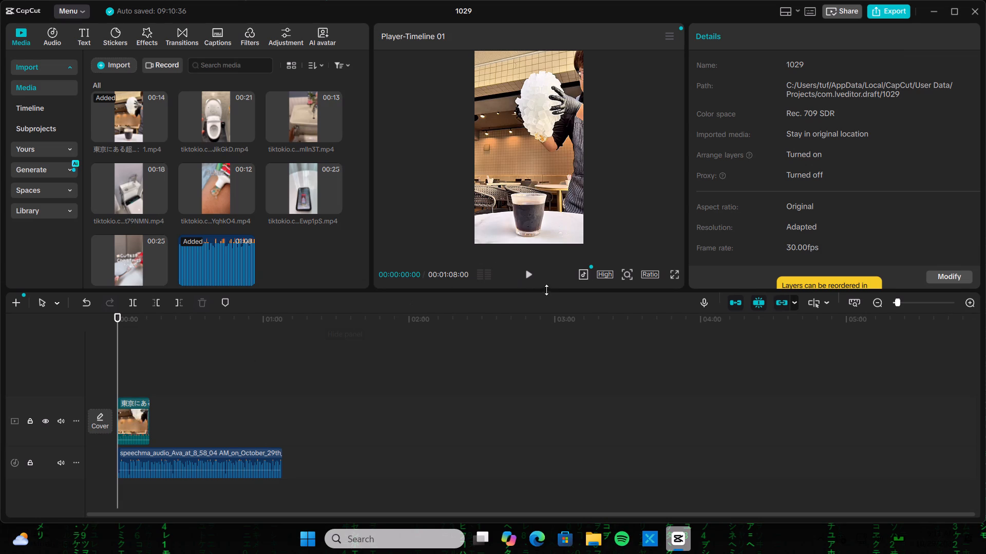
left_click(530, 271)
left_click(530, 271)
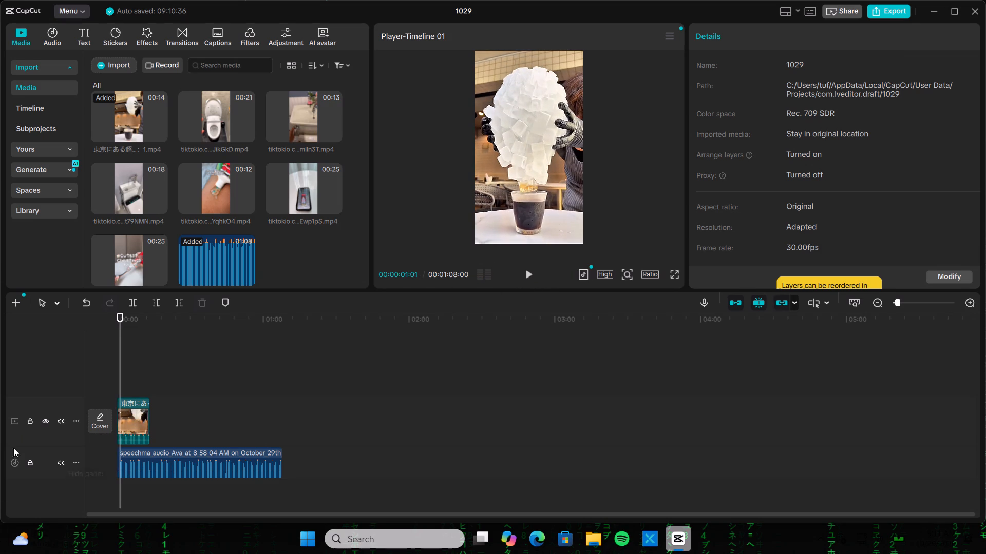
left_click(62, 422)
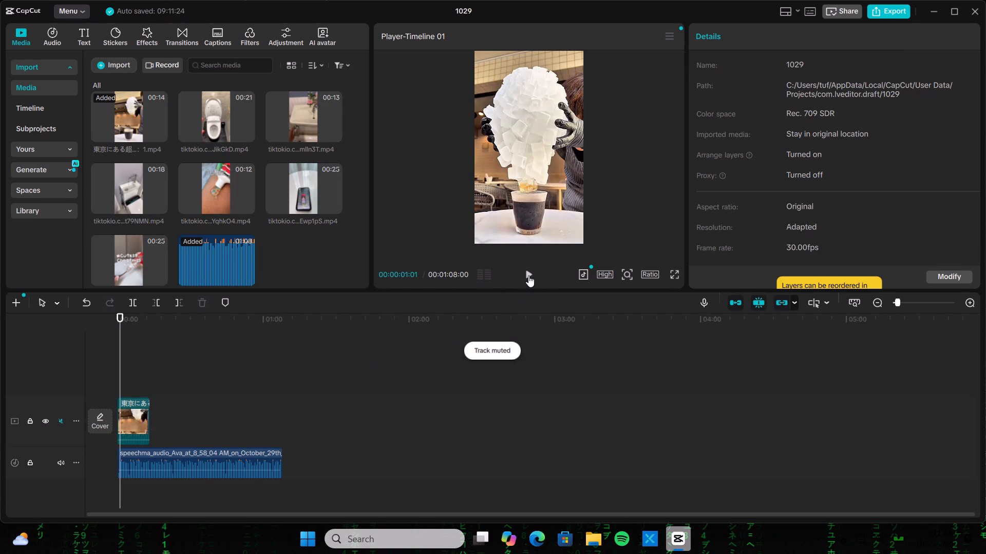
Play the iced coffee clip against the voice-over, split it at 00:00:04:27 and delete the remainder.
left_click(528, 275)
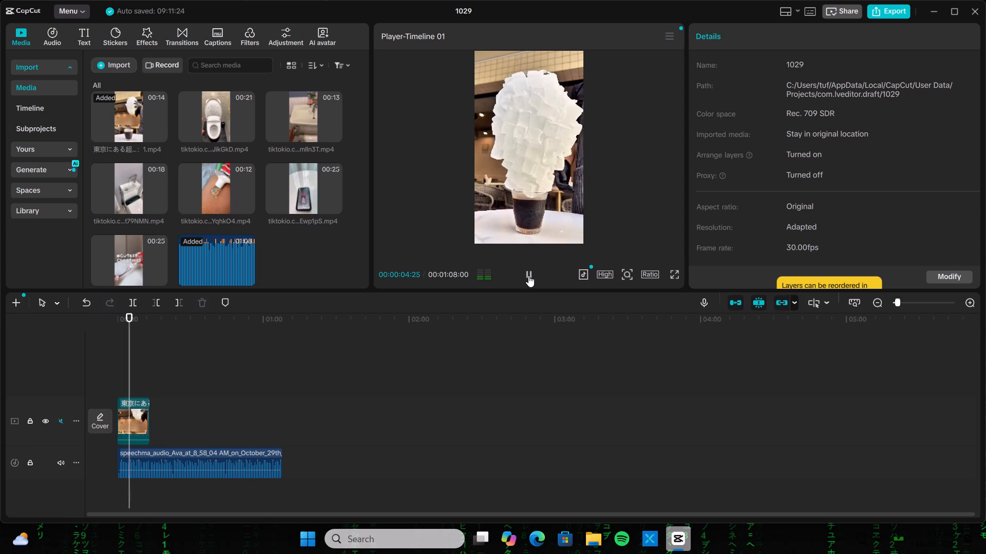
left_click(528, 275)
left_click_drag(127, 369, 122, 370)
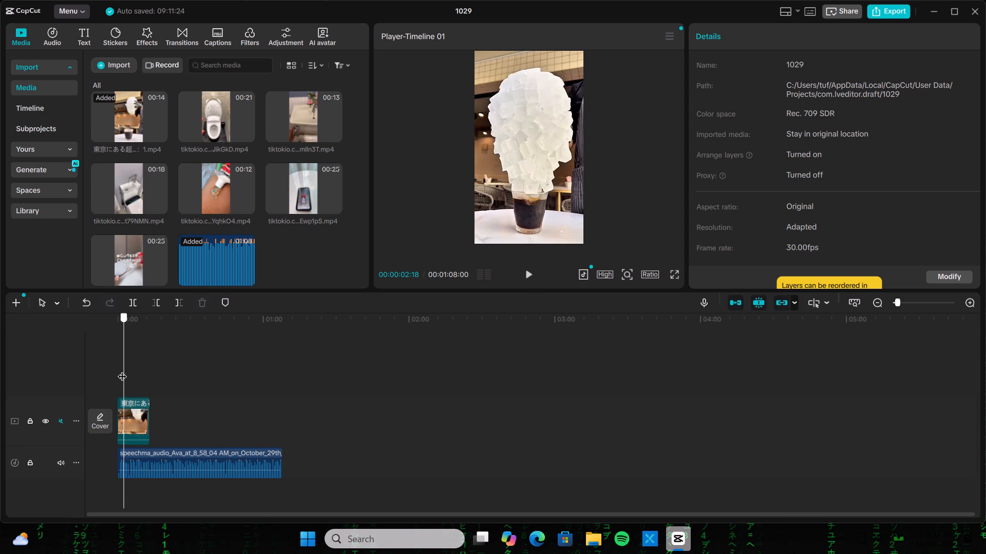
left_click_drag(122, 370, 108, 373)
left_click(528, 272)
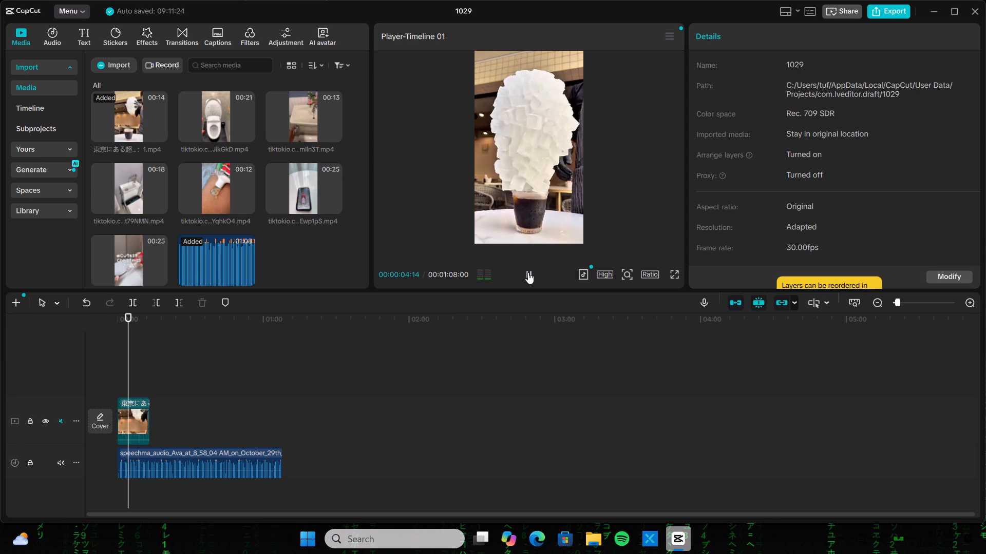
left_click(528, 272)
left_click(133, 302)
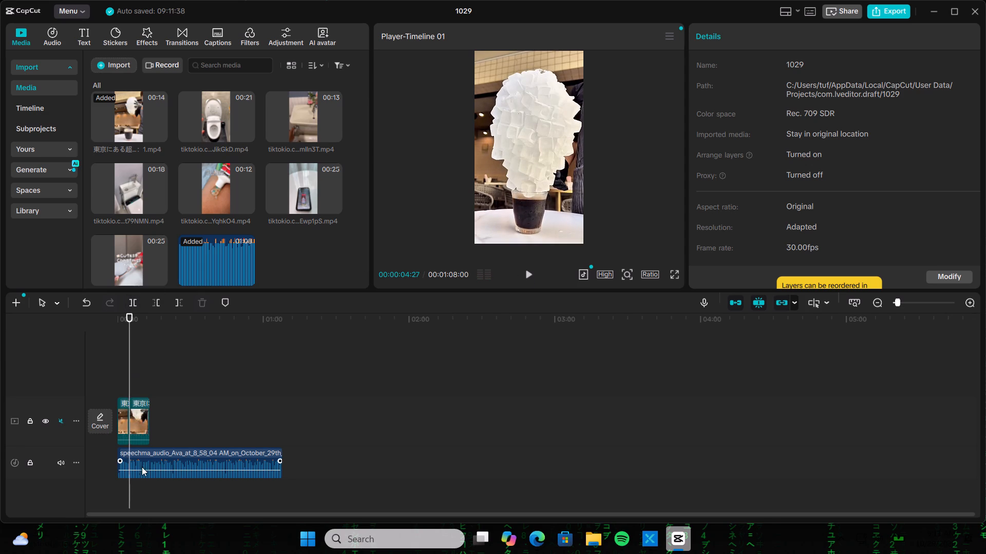
left_click(142, 433)
left_click(199, 304)
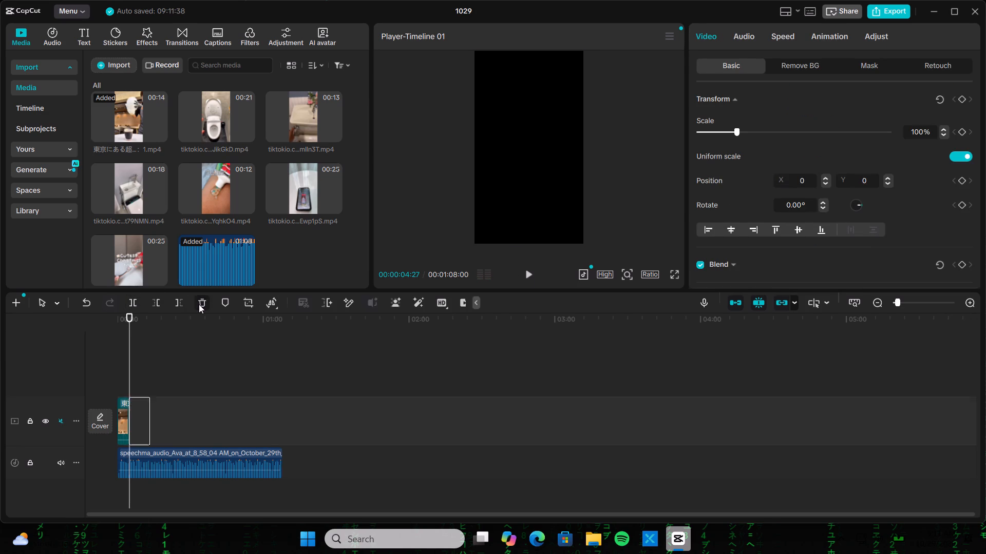
Preview the imported toothpaste videos and add the 12-second YqhkO4 clip to the timeline after the iced coffee clip.
left_click(528, 272)
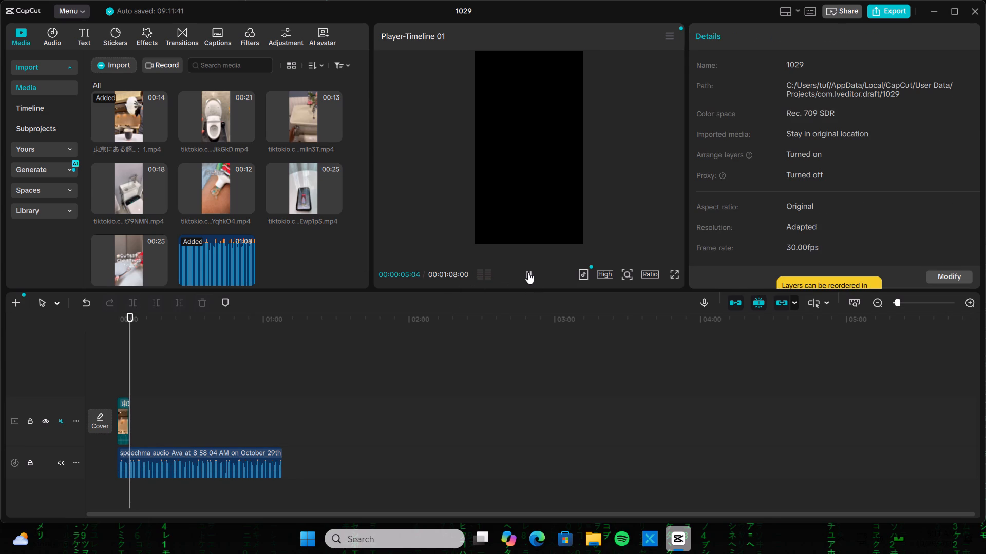
left_click(526, 272)
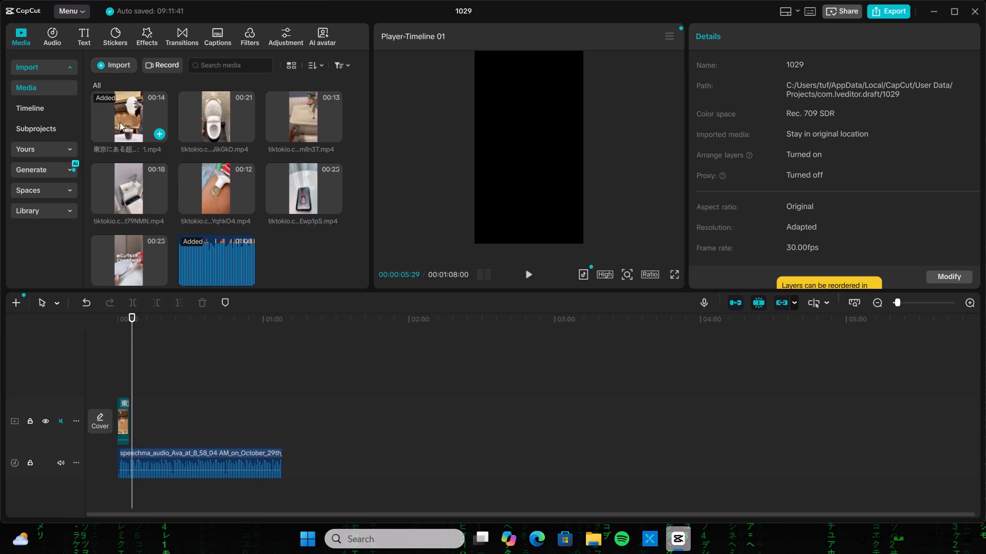
left_click(115, 252)
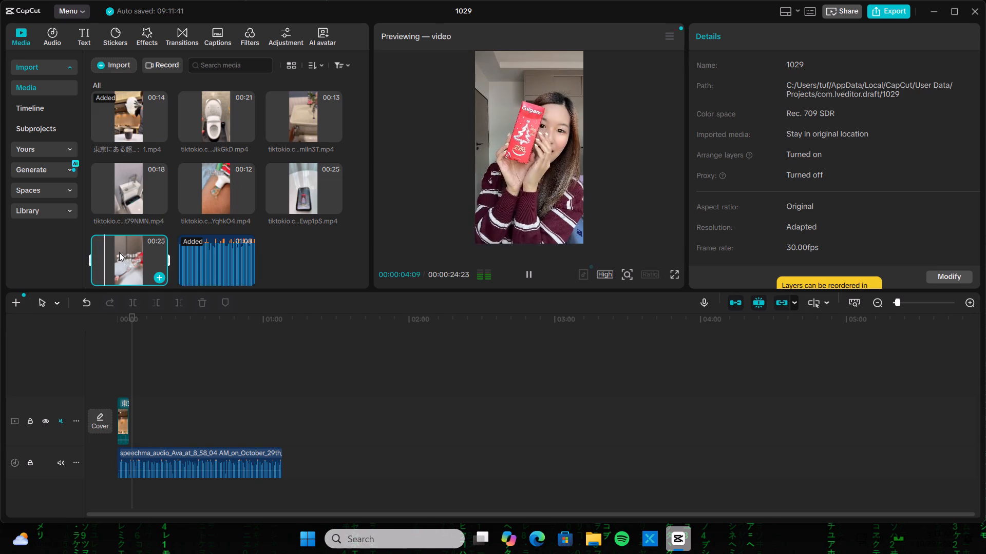
left_click(232, 188)
left_click(317, 193)
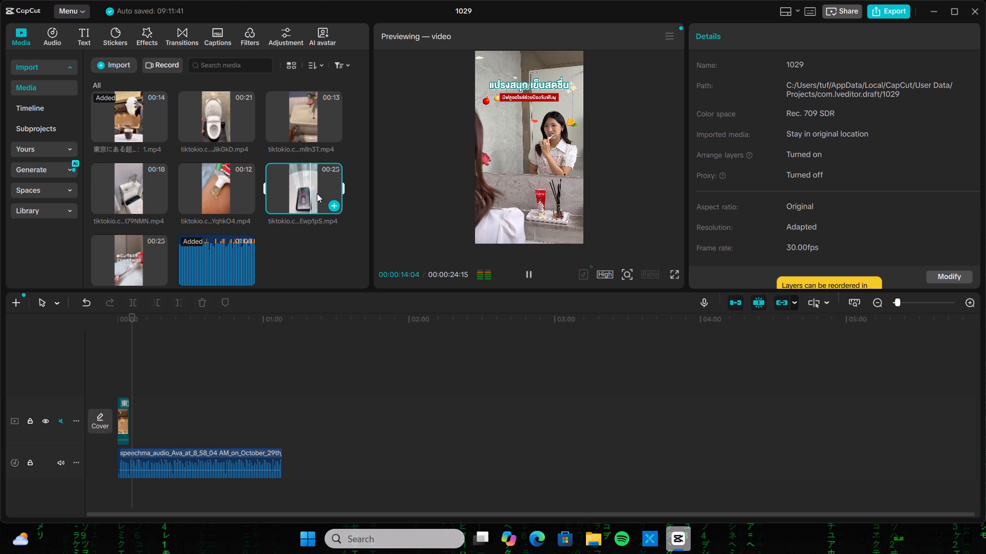
left_click(208, 191)
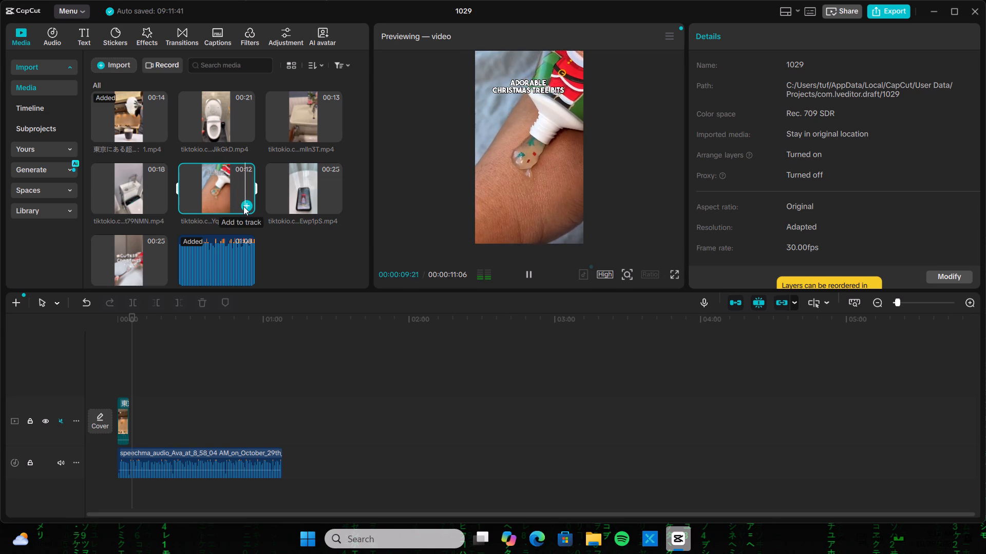
left_click(243, 206)
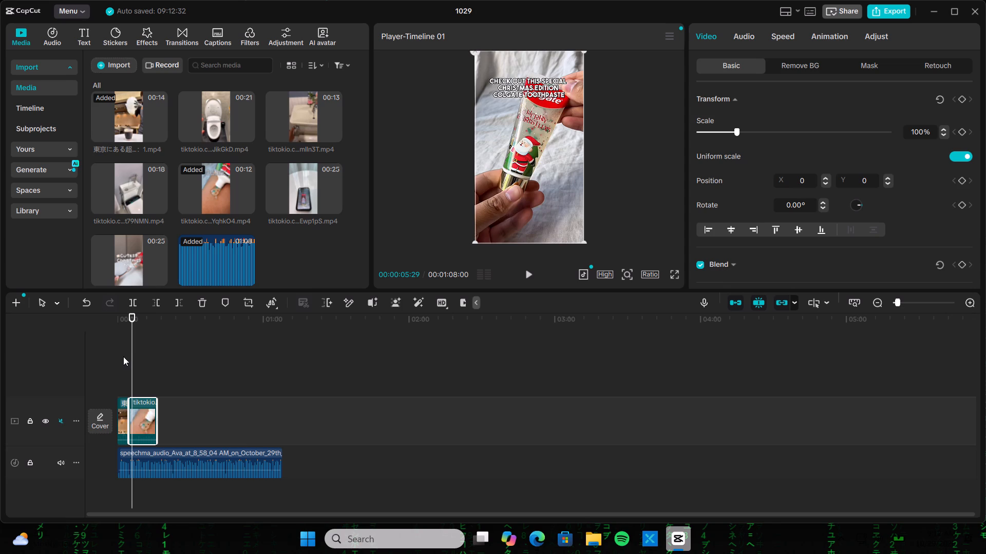
Find the cut from the toothbrush shot to the toothpaste on the arm, and split the toothpaste clip there at 00:00:13:20.
left_click_drag(132, 352, 143, 348)
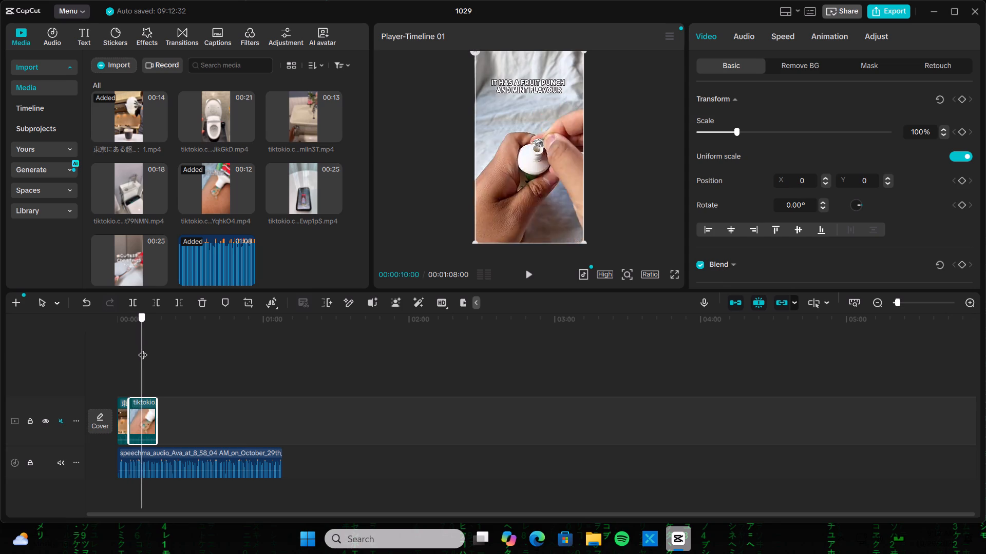
left_click_drag(143, 348, 147, 348)
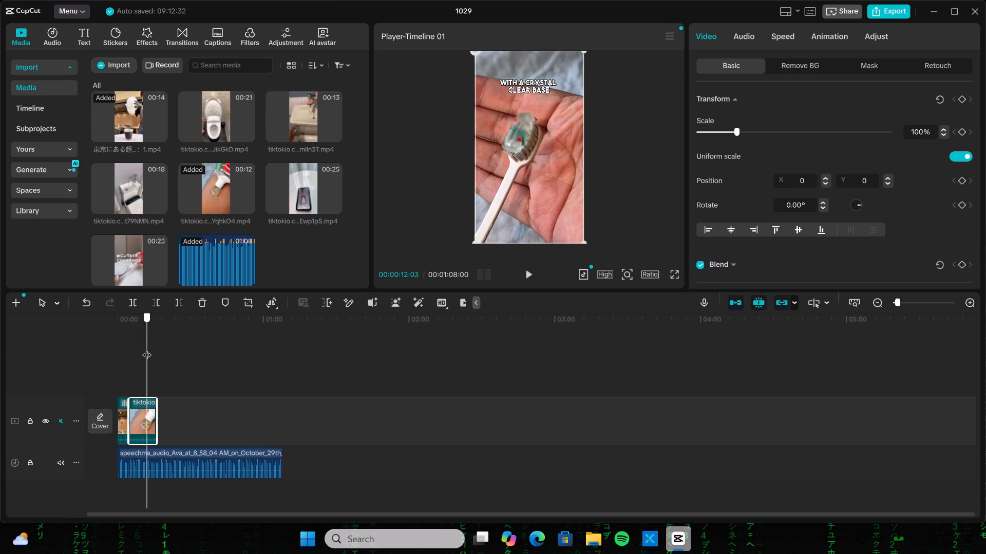
left_click_drag(147, 348, 151, 349)
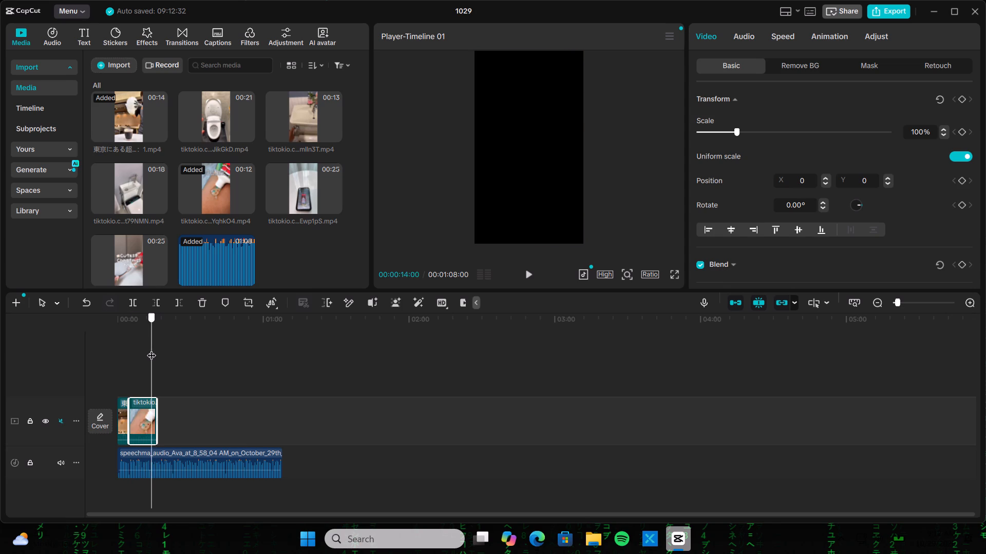
left_click_drag(151, 349, 150, 349)
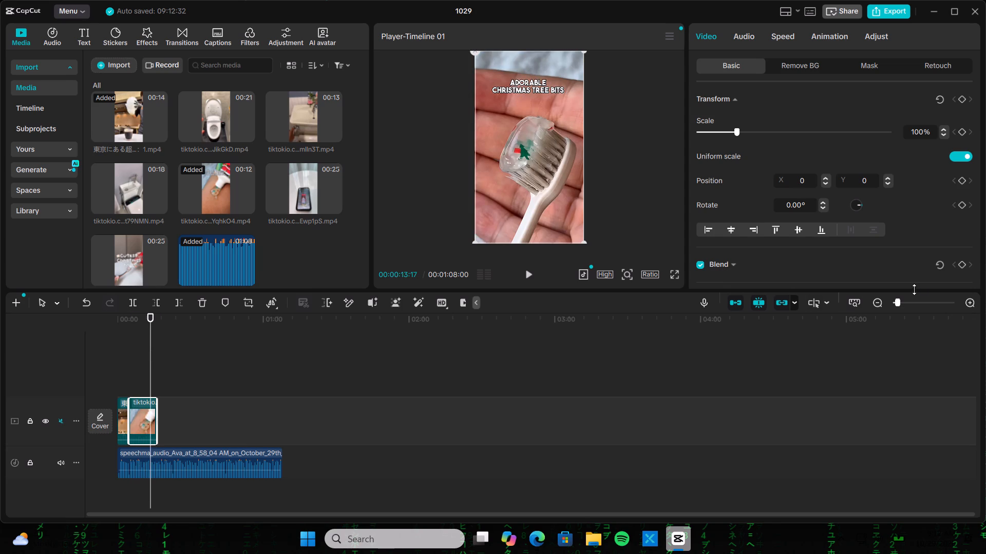
left_click(925, 303)
left_click_drag(150, 362, 186, 354)
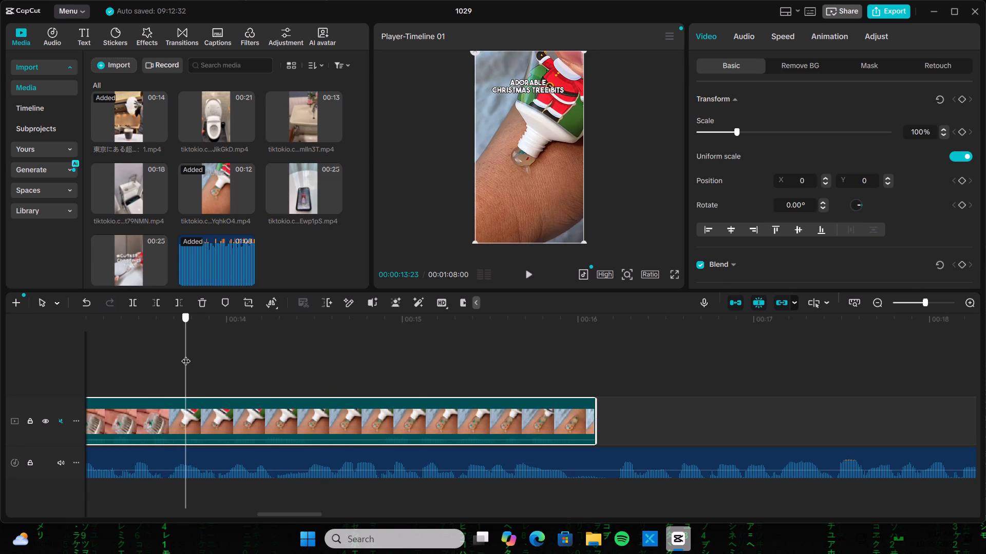
left_click_drag(186, 354, 187, 364)
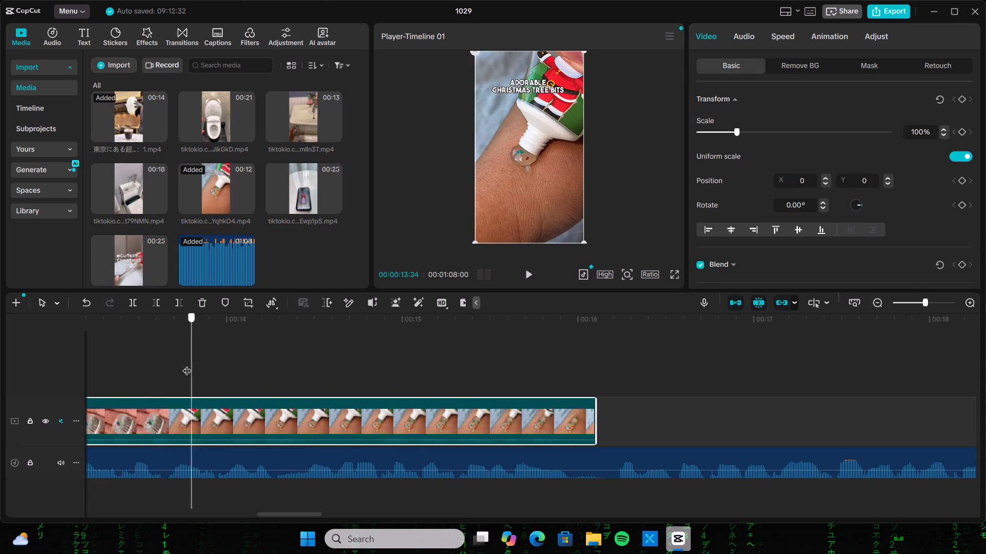
left_click_drag(187, 364, 173, 368)
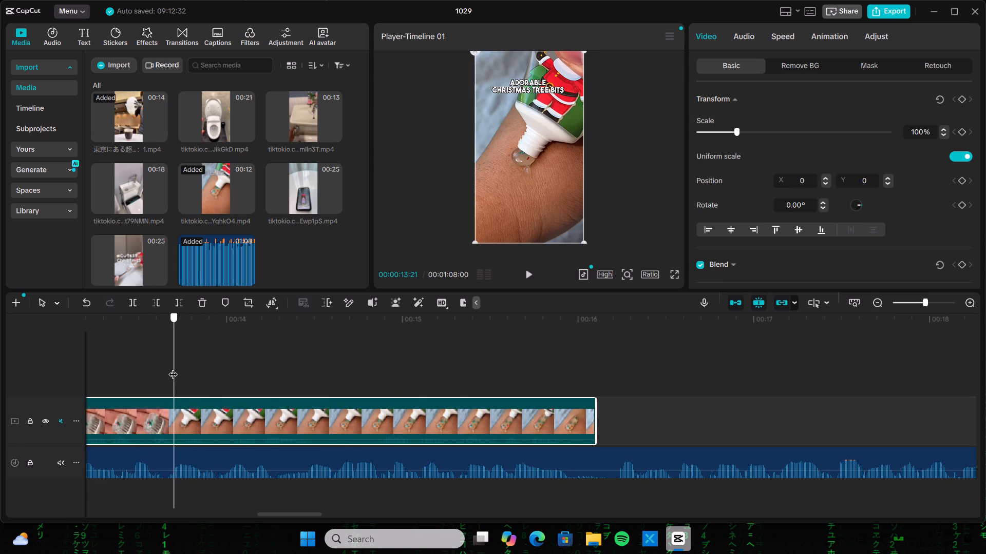
left_click_drag(173, 368, 159, 371)
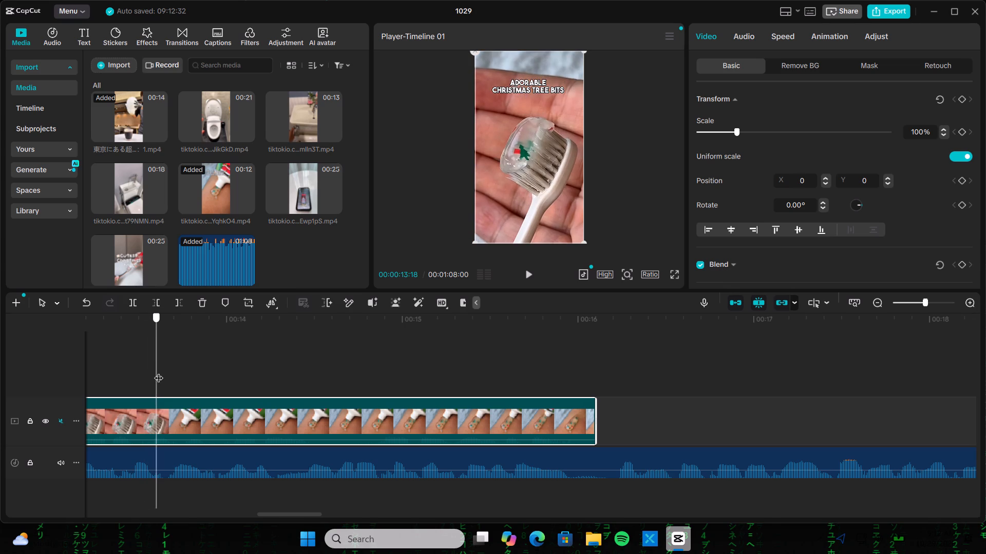
left_click_drag(159, 371, 168, 368)
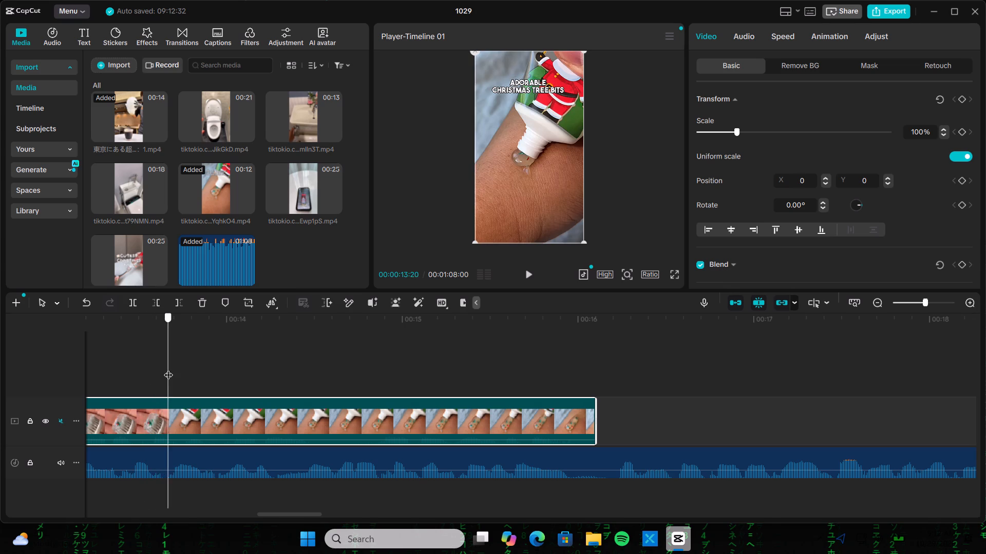
left_click_drag(168, 368, 374, 352)
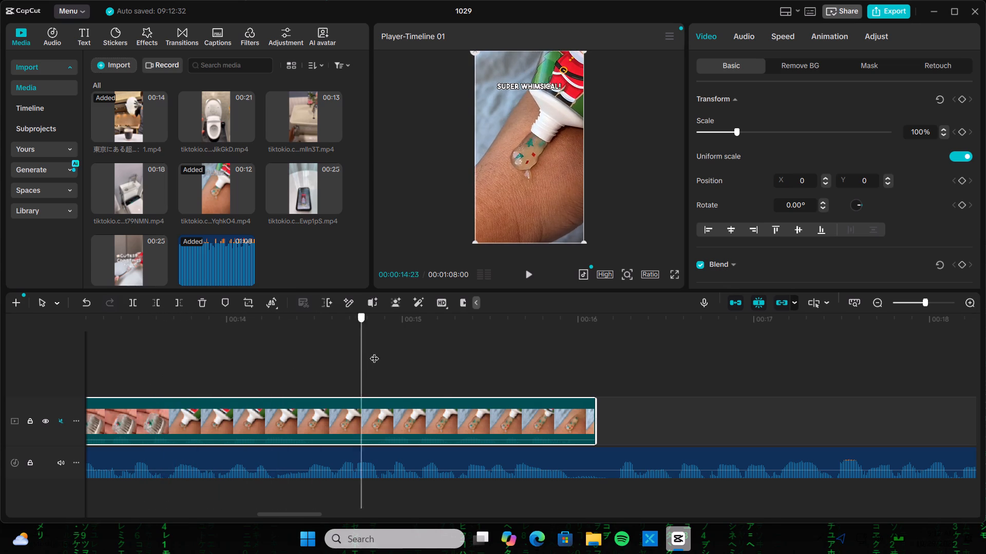
left_click_drag(374, 352, 478, 346)
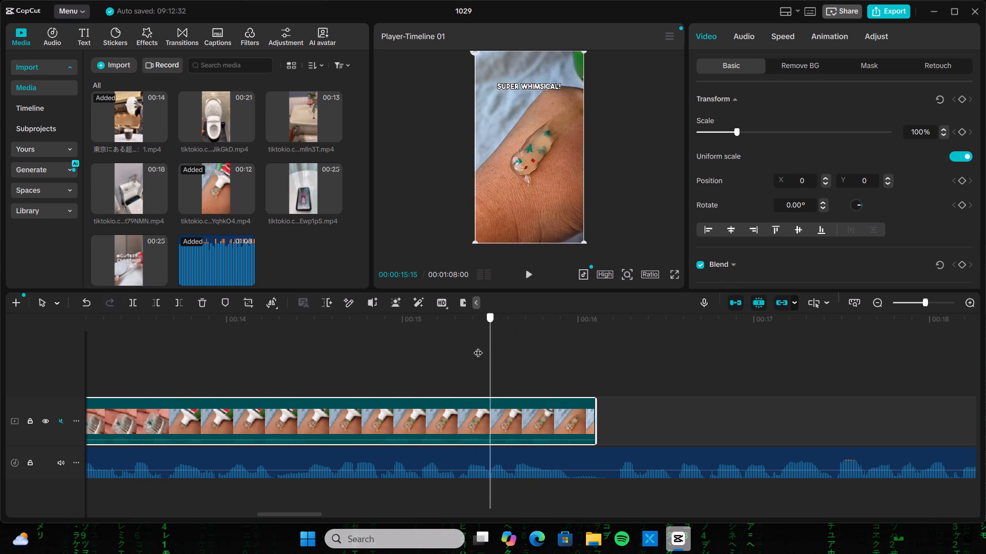
left_click_drag(478, 346, 207, 386)
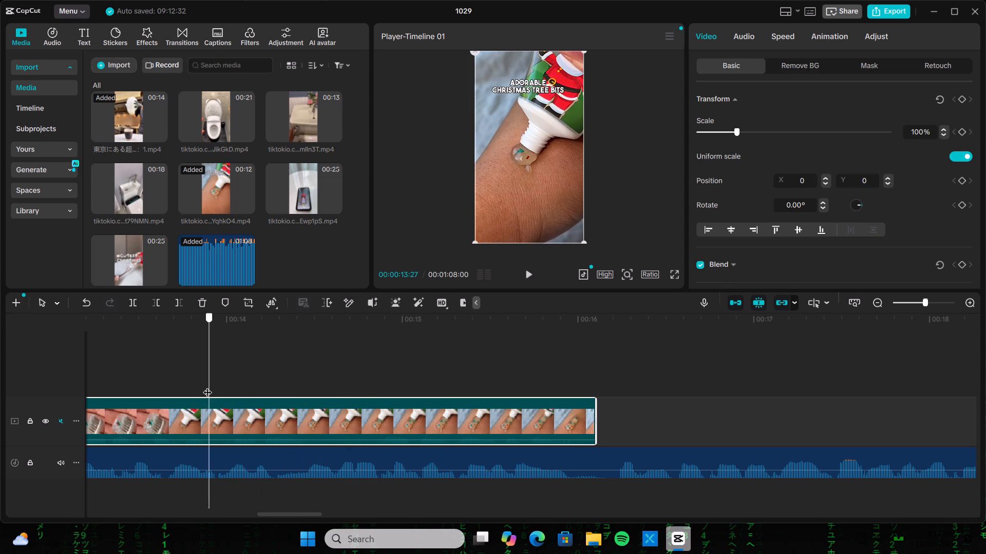
left_click_drag(207, 386, 163, 389)
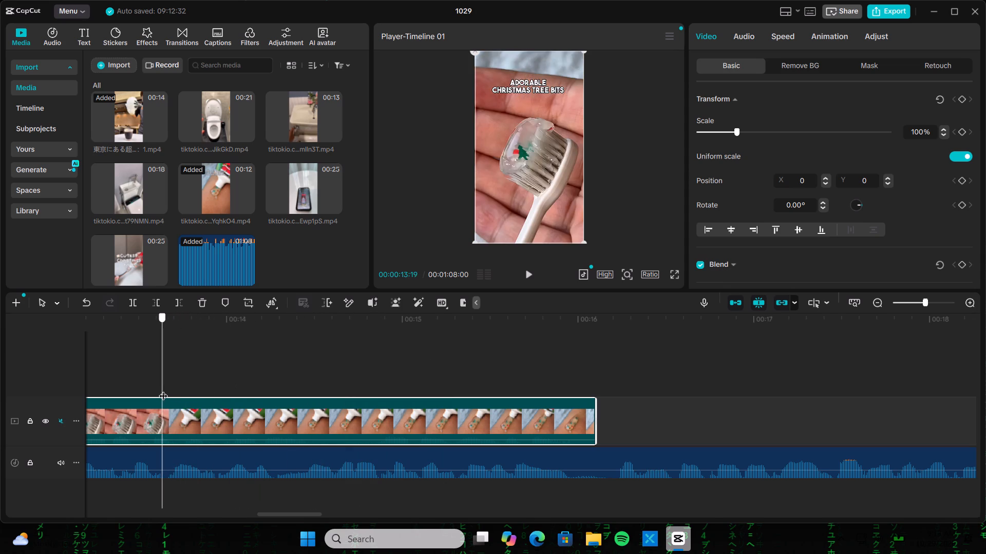
left_click_drag(163, 389, 165, 389)
left_click(135, 305)
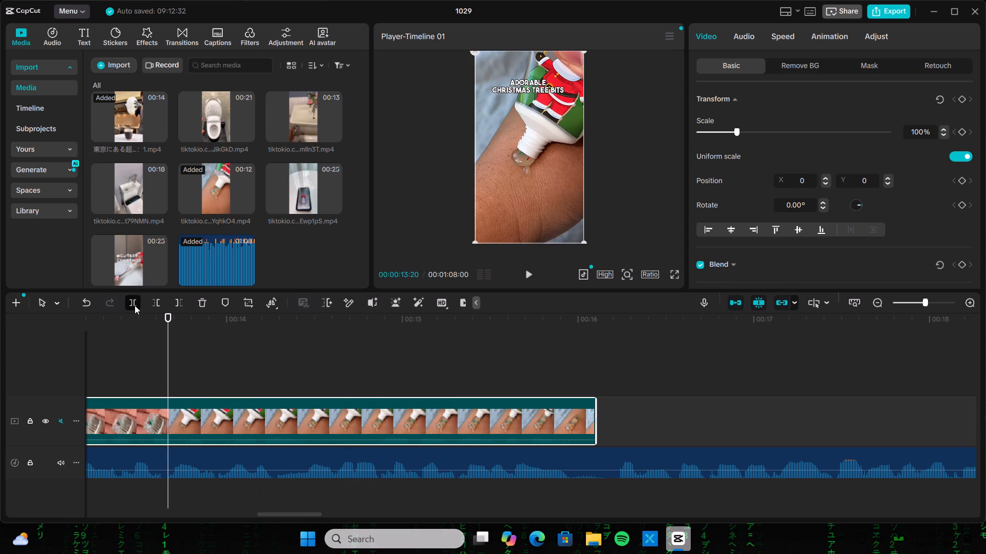
Move the split-off arm shot ahead of the rest of the toothpaste clip, directly after the iced coffee clip on the main track.
left_click_drag(259, 425, 42, 372)
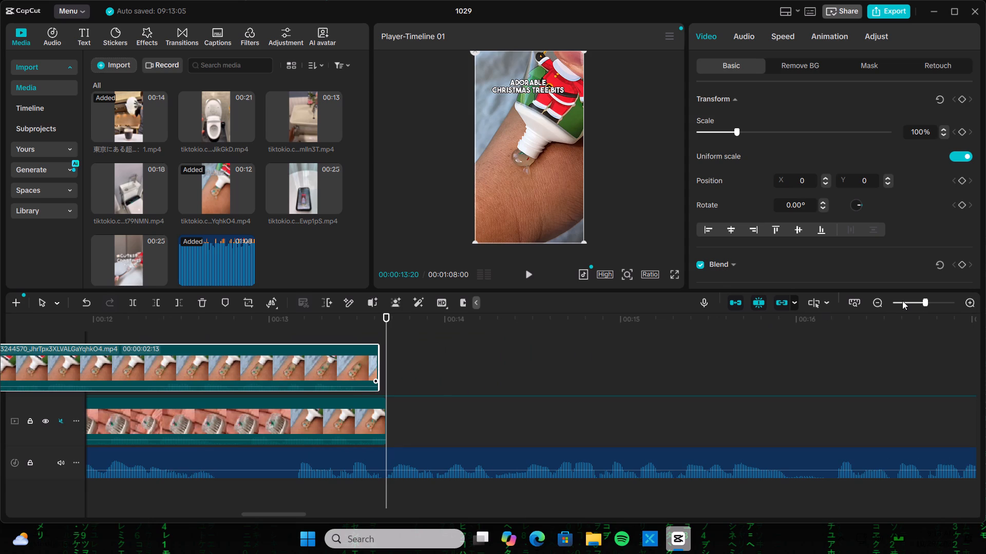
left_click(901, 302)
left_click(904, 302)
left_click(924, 299)
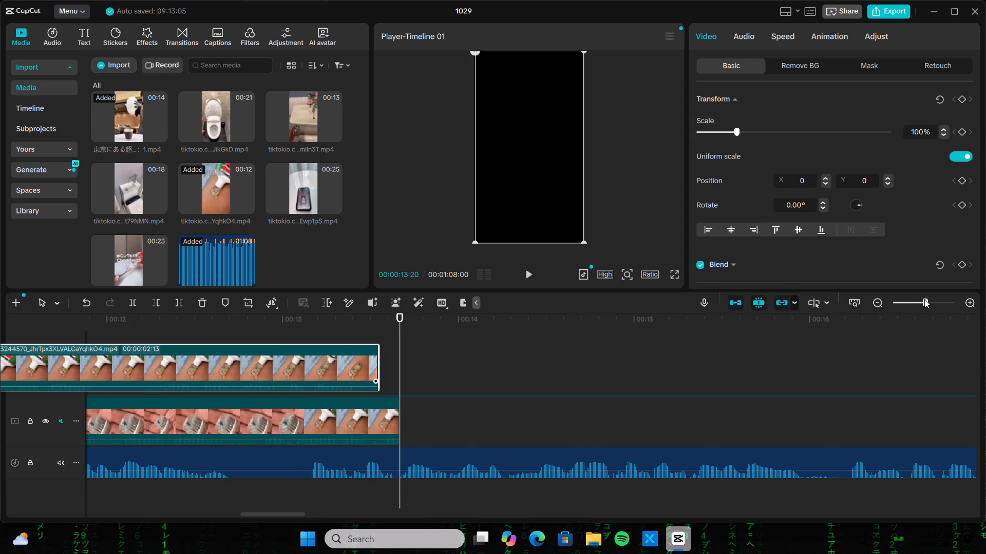
left_click(916, 304)
left_click(905, 296)
left_click(902, 302)
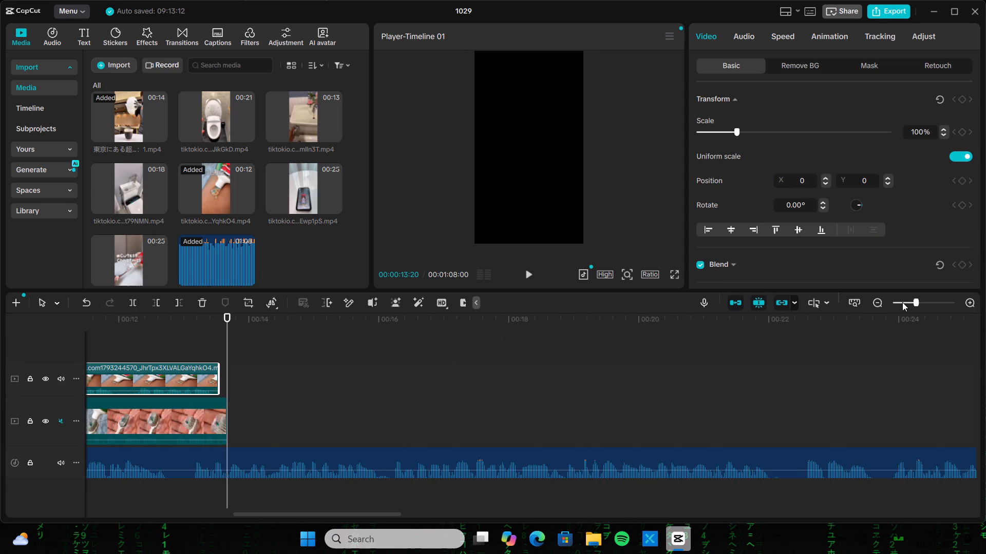
left_click_drag(212, 381, 182, 390)
left_click(149, 363)
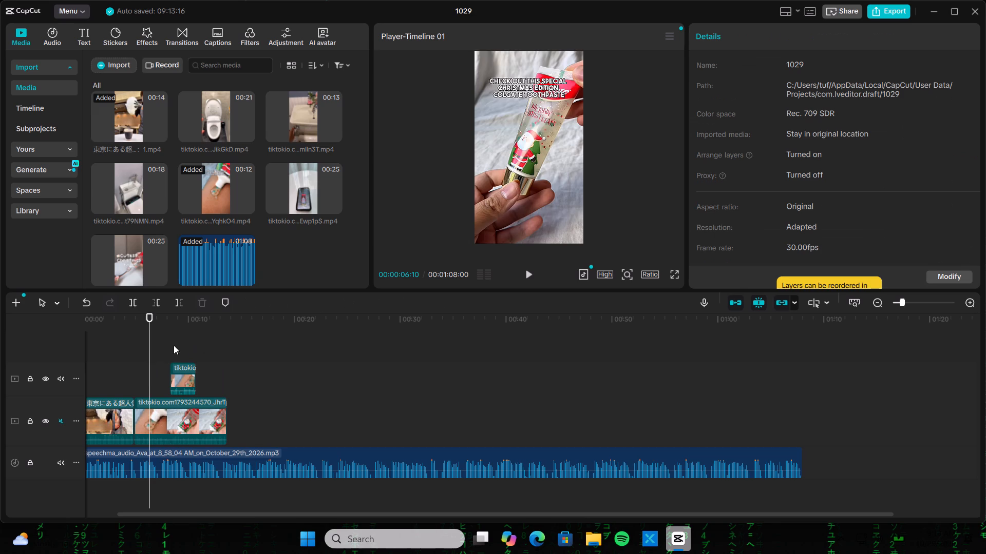
left_click_drag(147, 353, 59, 363)
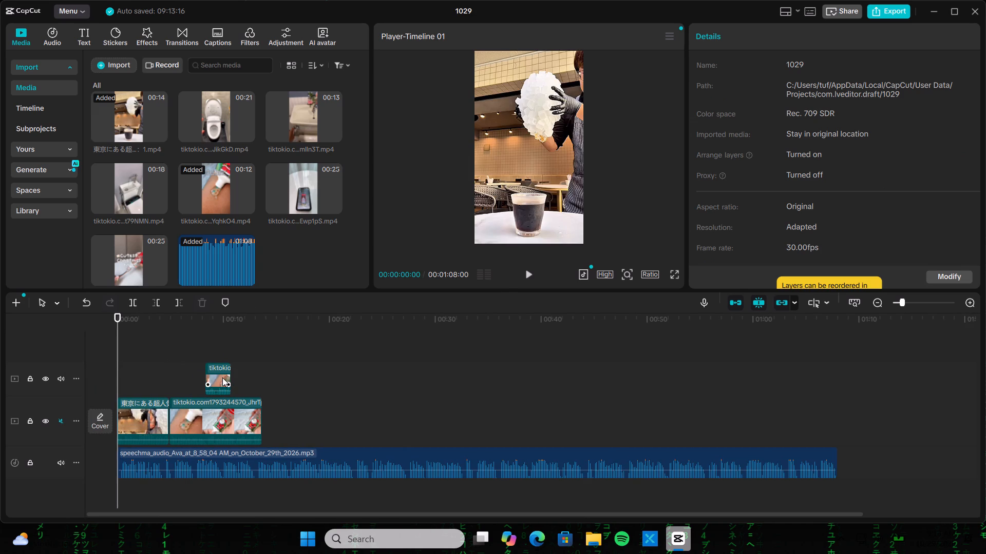
left_click_drag(221, 377, 186, 412)
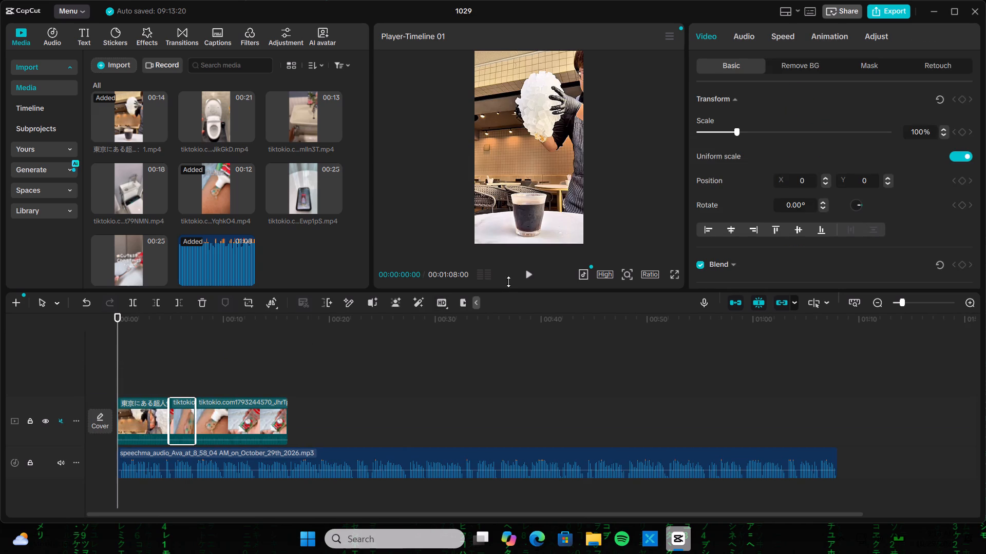
Play the opening against the voice-over and shorten the end of the iced coffee clip to 00:00:04:14.
left_click(526, 276)
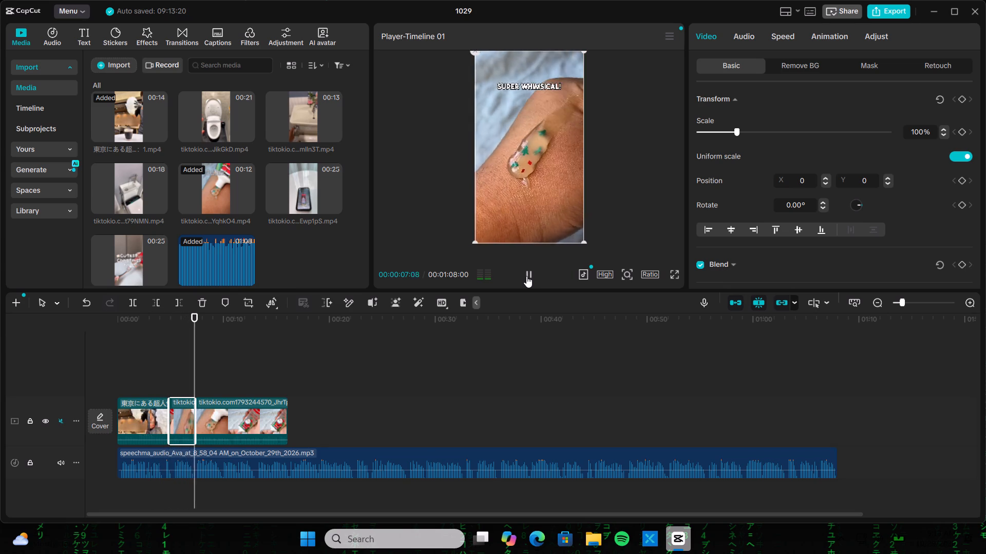
left_click(526, 276)
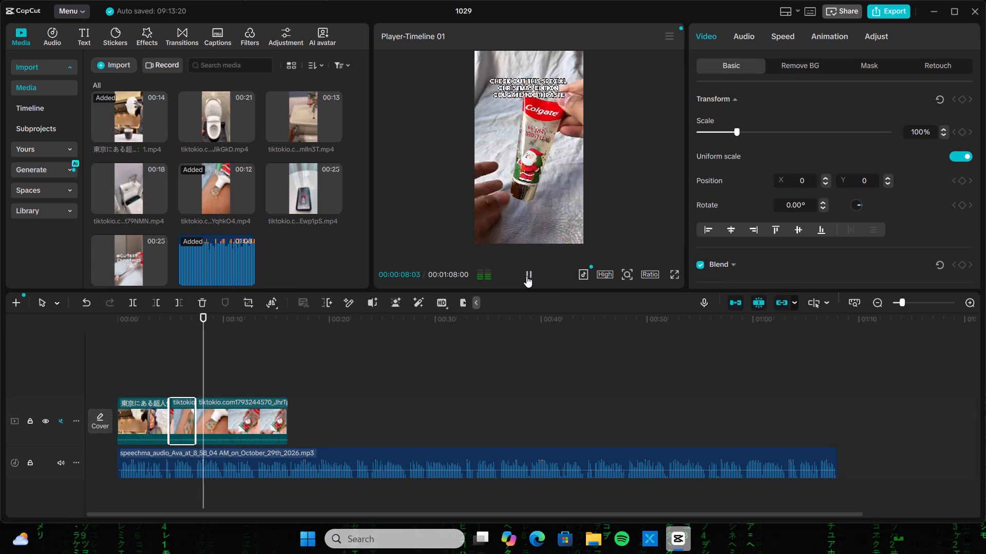
left_click(526, 276)
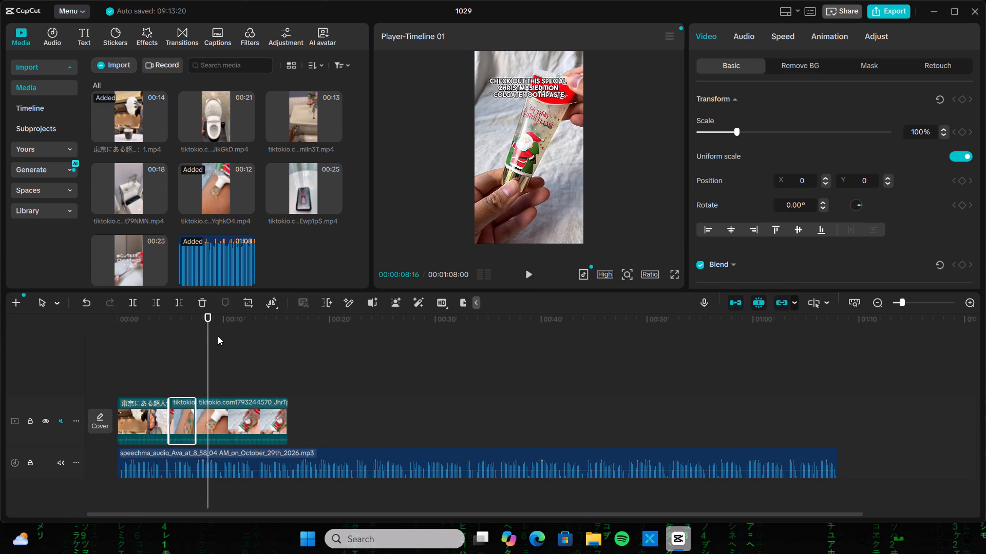
left_click_drag(208, 339, 165, 359)
left_click(161, 404)
left_click_drag(170, 405, 166, 406)
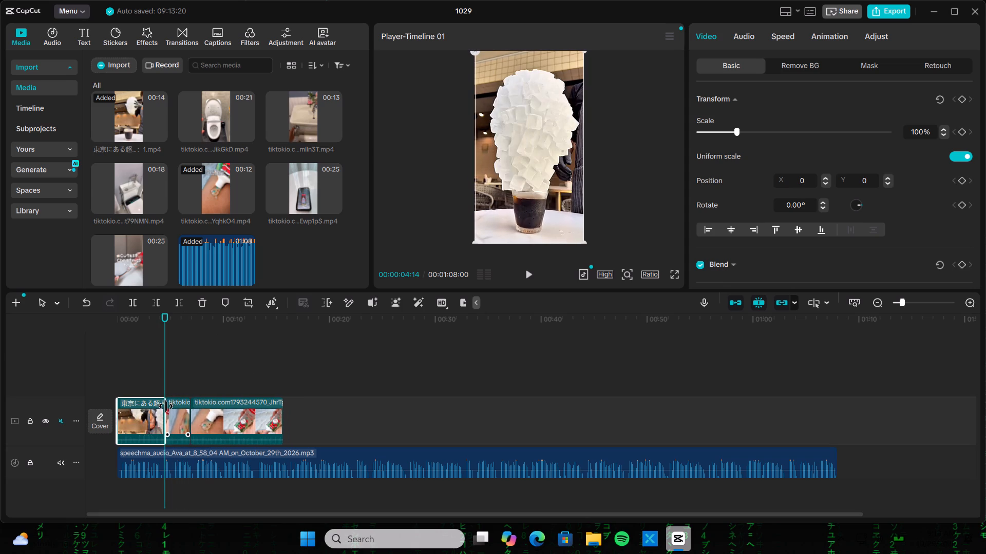
Check the coffee-to-toothpaste cut against the voice-over waveform and extend the iced coffee clip to a length of 00:00:04:16.
left_click_drag(166, 377, 156, 378)
left_click(523, 279)
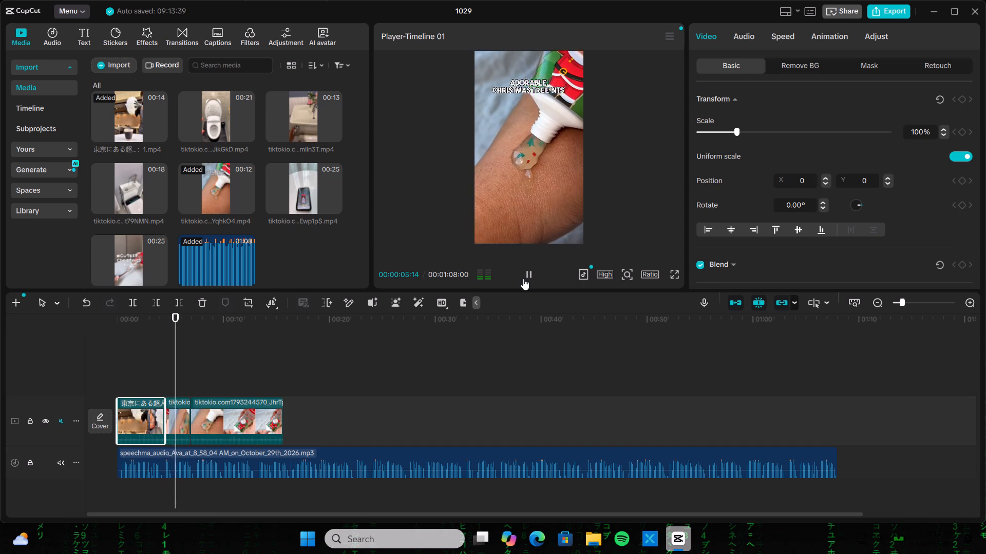
left_click(523, 279)
left_click_drag(174, 372, 169, 377)
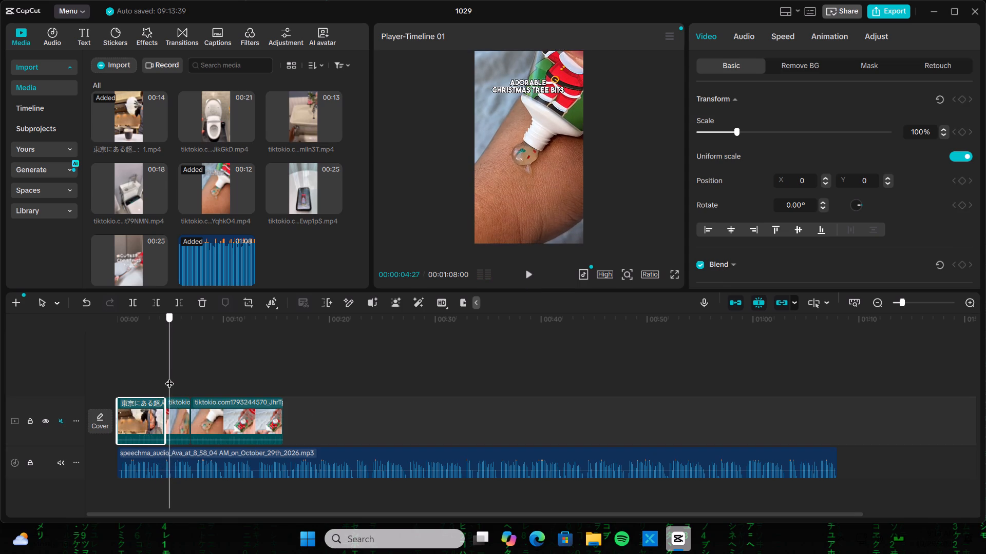
left_click_drag(169, 377, 169, 375)
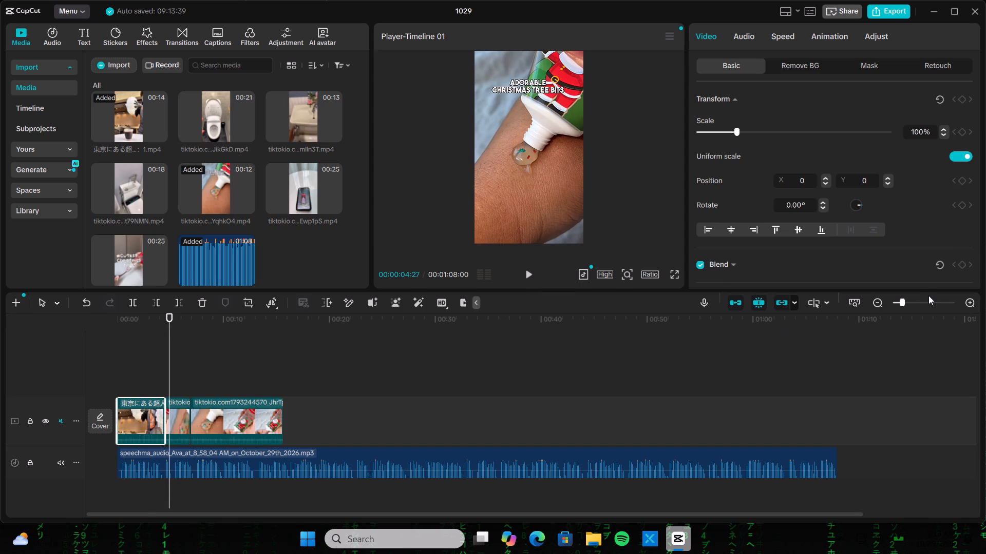
left_click(928, 301)
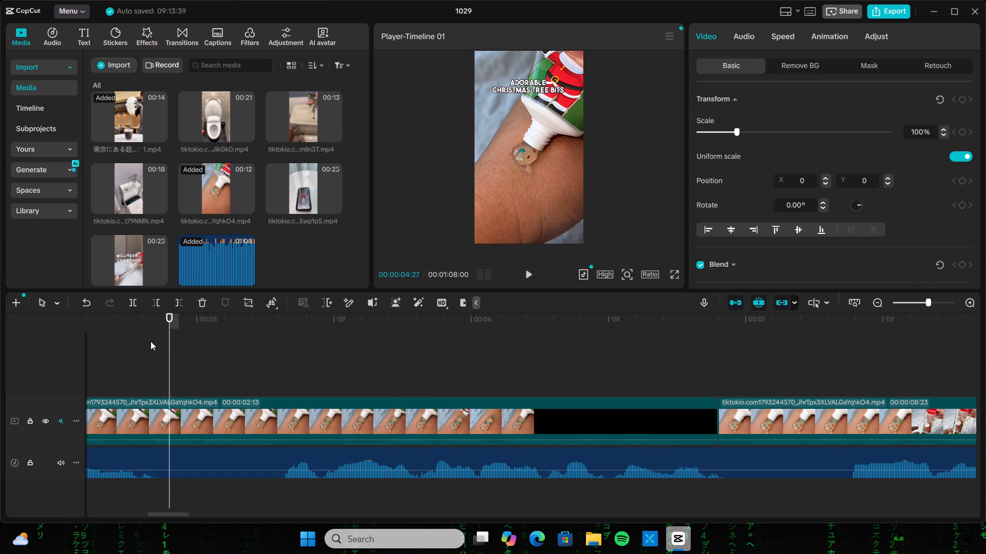
left_click_drag(171, 338, 871, 316)
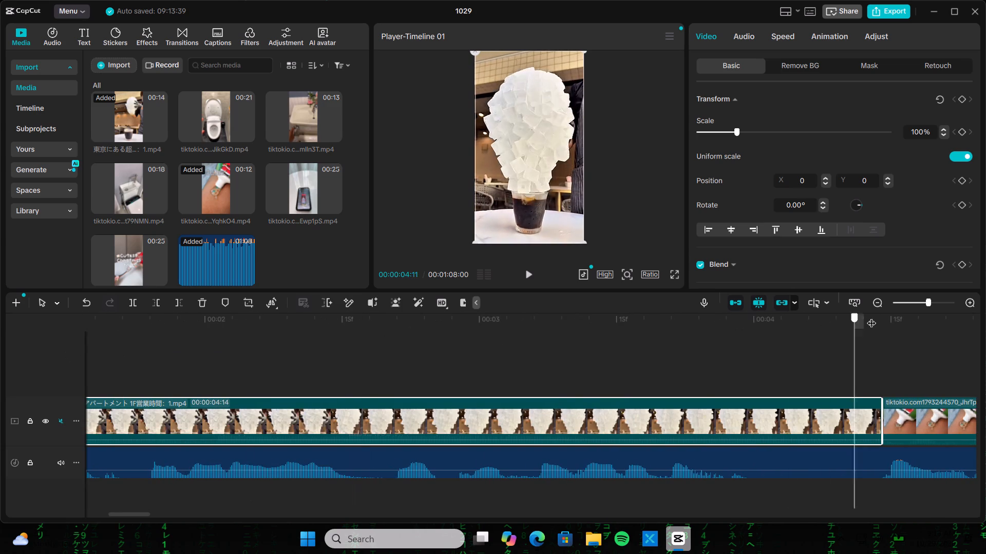
left_click_drag(871, 316, 889, 315)
left_click_drag(882, 419, 883, 418)
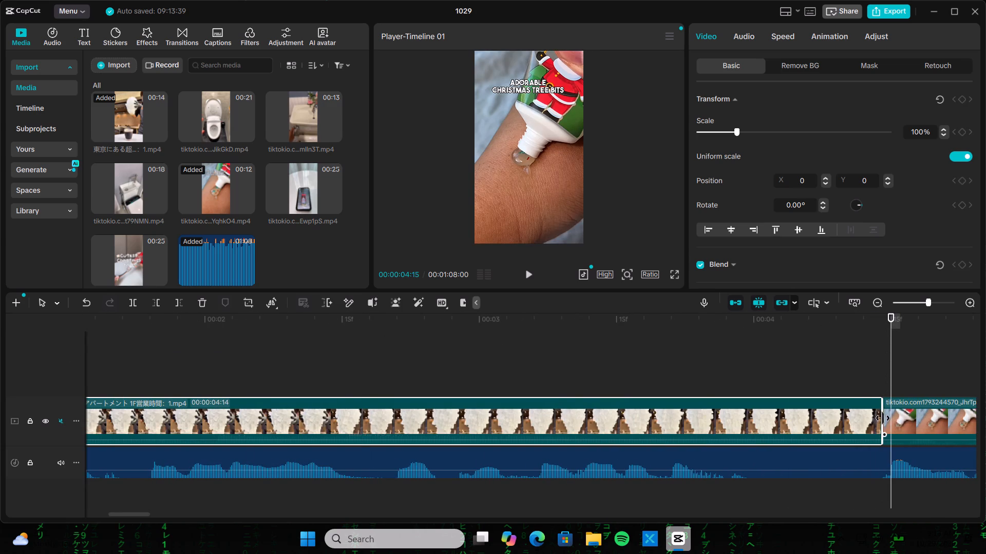
left_click_drag(883, 418, 894, 413)
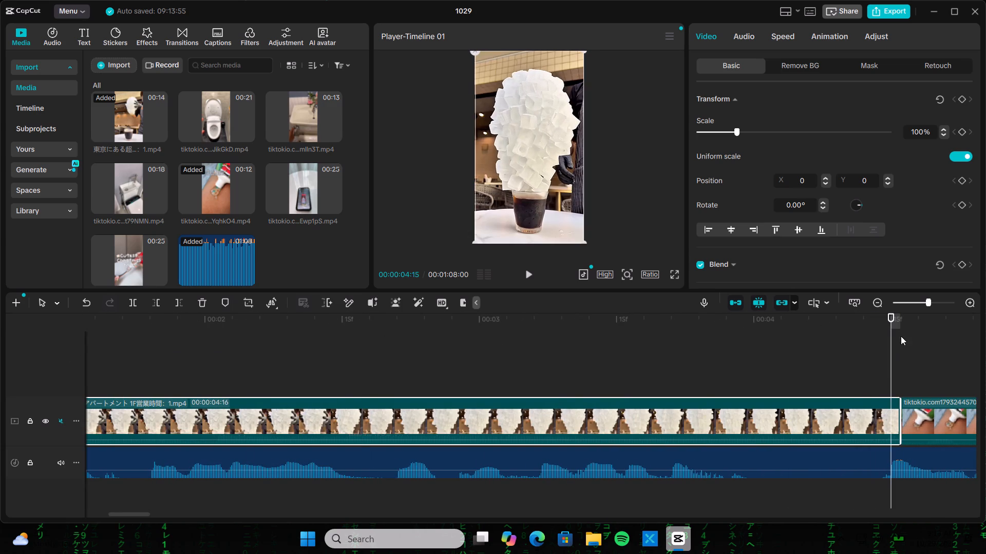
Play the toothpaste footage, search the video effects for blur, and add the Blur effect at the start of the arm shot.
left_click(913, 300)
left_click(907, 302)
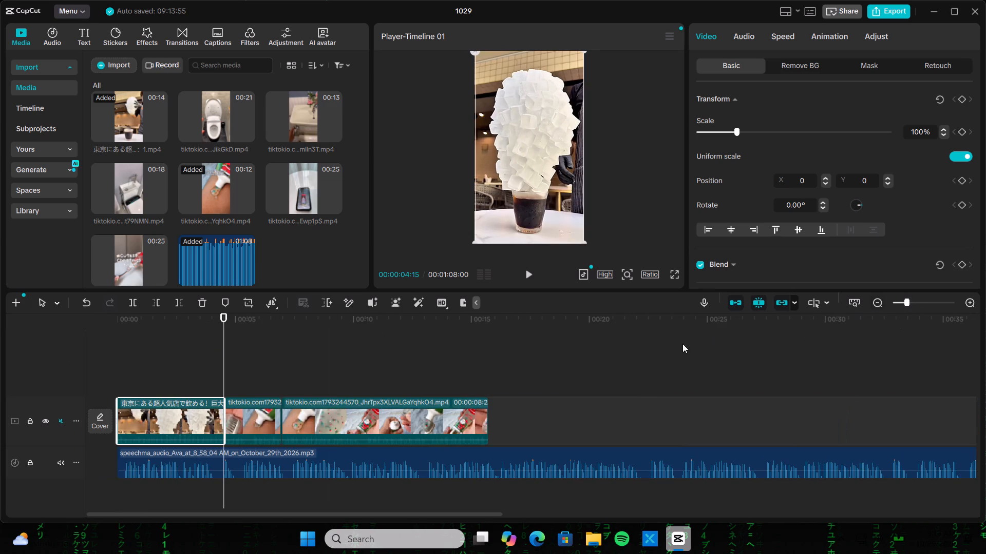
left_click(529, 274)
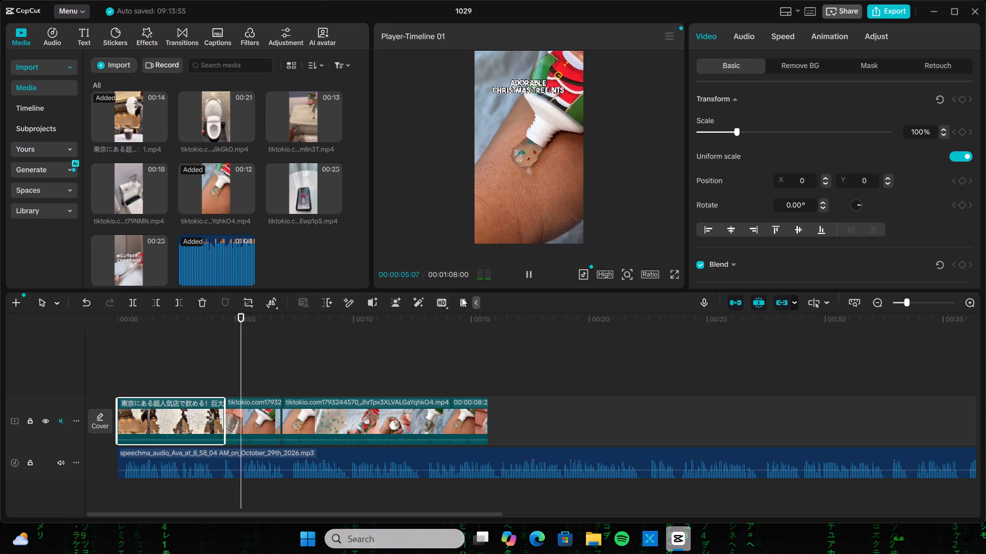
left_click(535, 274)
left_click(535, 274)
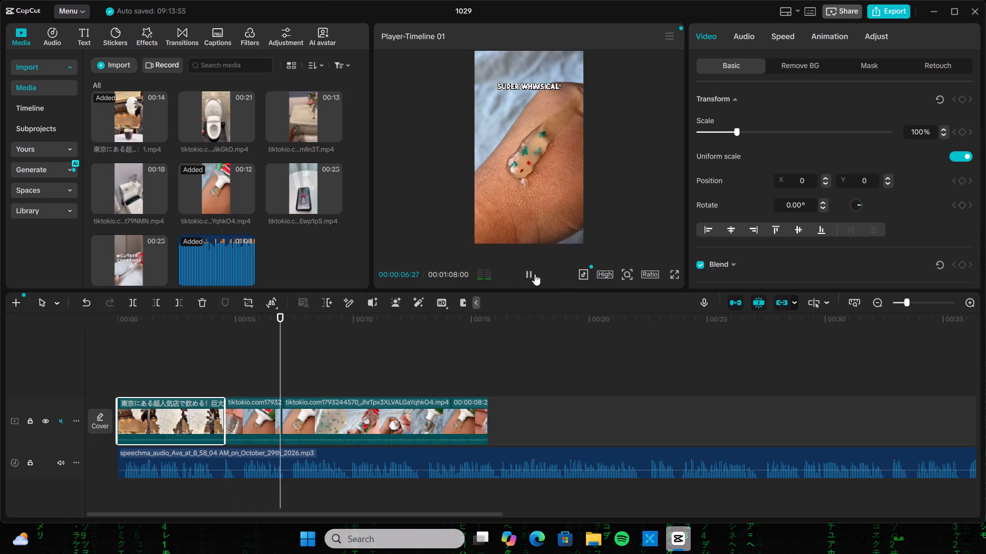
double_click(535, 274)
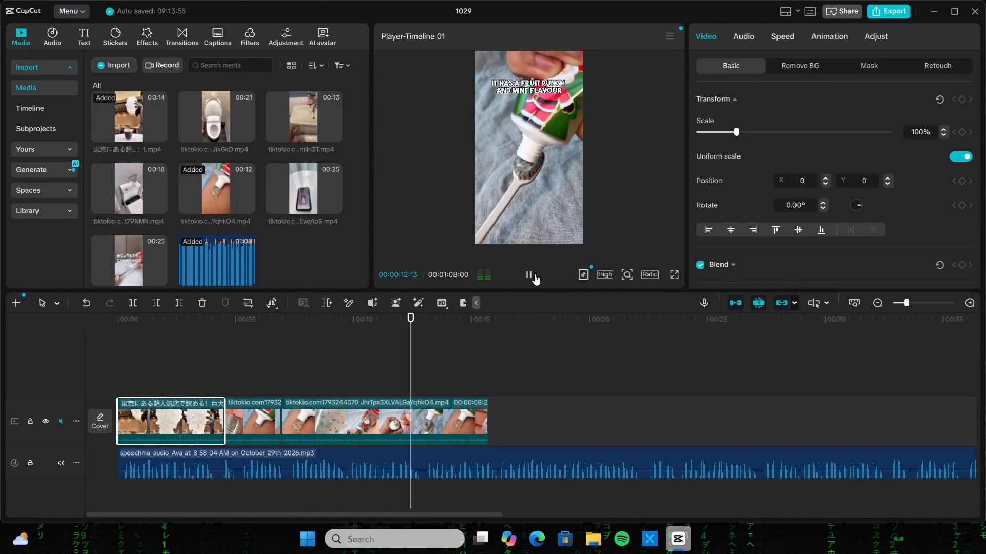
left_click(215, 343)
left_click_drag(215, 343, 222, 340)
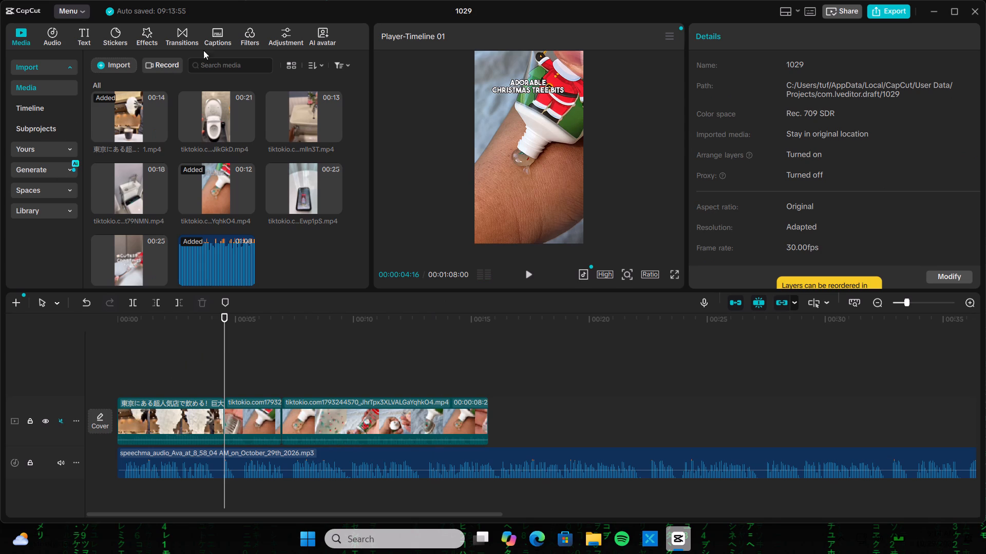
left_click(153, 37)
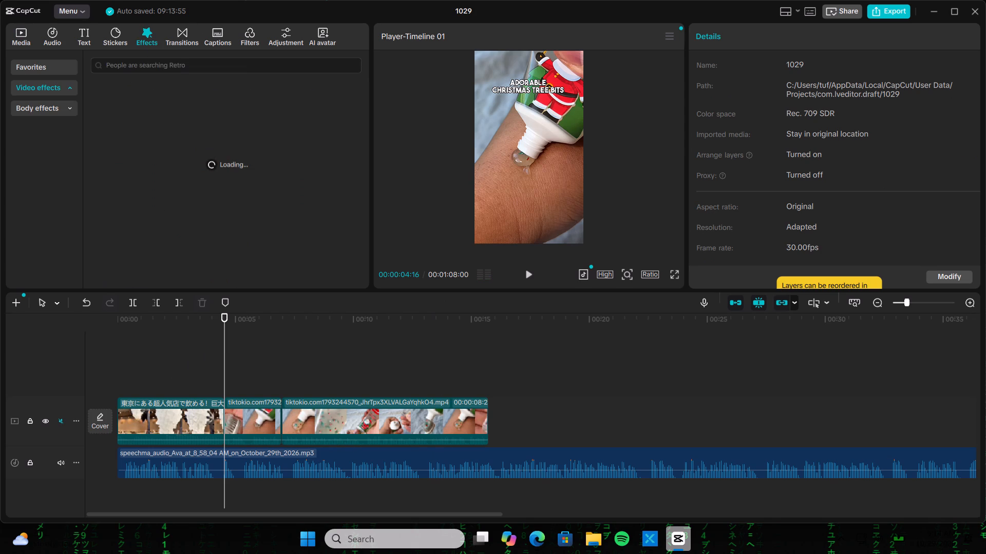
left_click(134, 66)
left_click(107, 101)
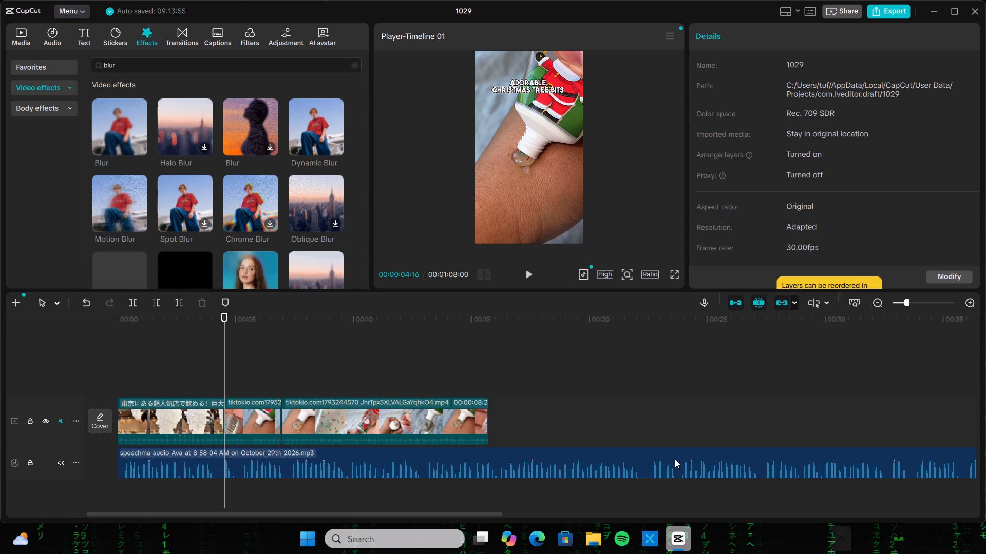
left_click(121, 126)
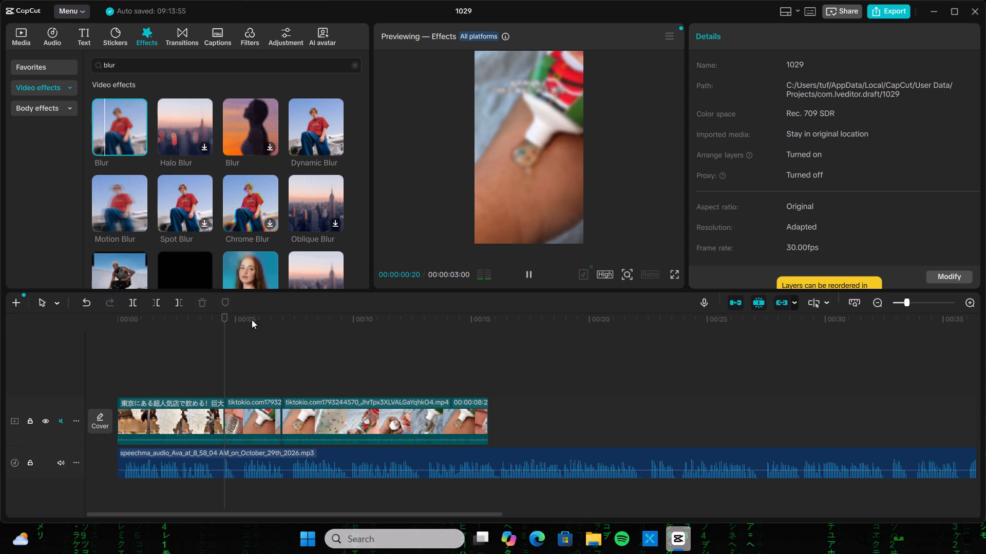
left_click(137, 148)
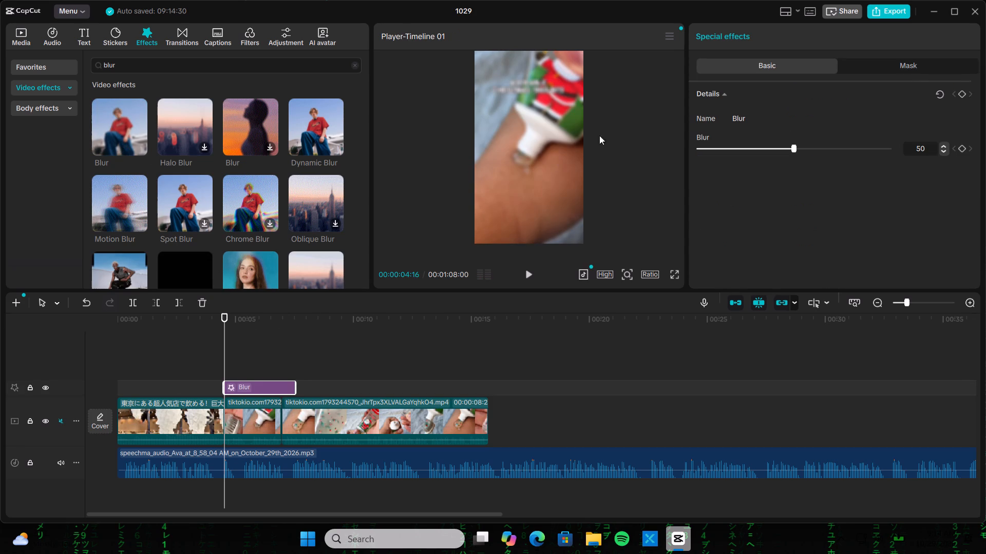
Add a mask to the Blur effect and set its shape to Filmstrip.
left_click(905, 64)
left_click(739, 120)
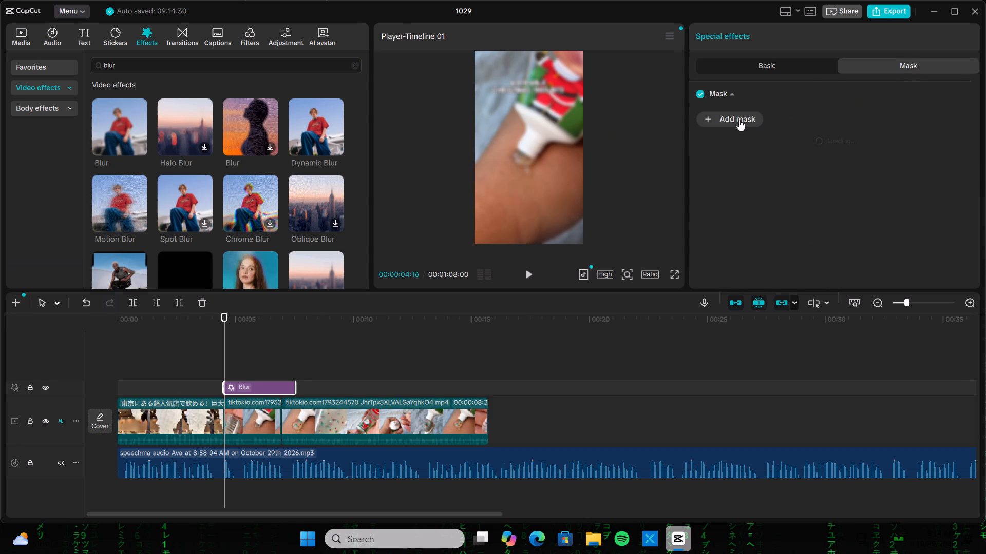
left_click(726, 118)
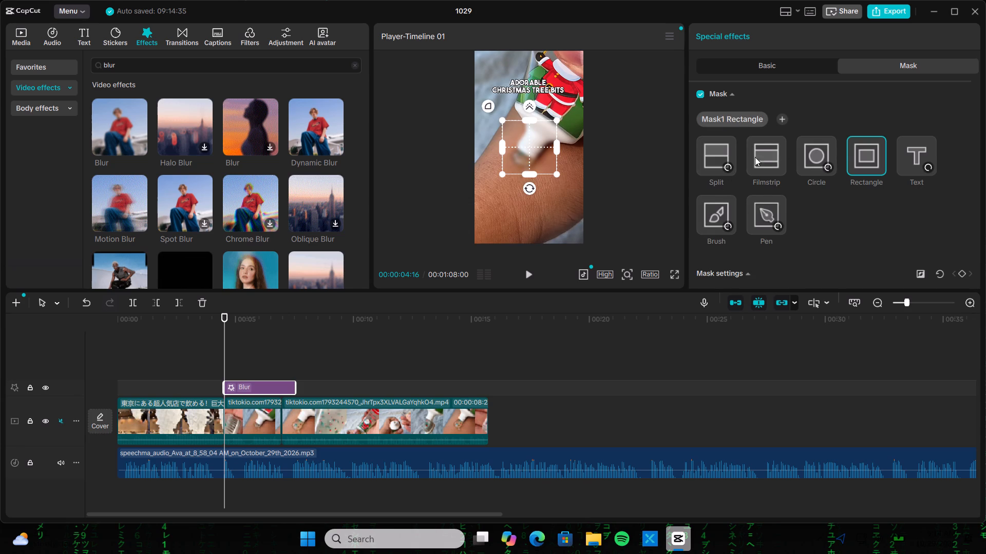
left_click(763, 153)
Narrow the Filmstrip mask to a thin band and place it over the burned-in caption on the toothpaste shot.
left_click_drag(534, 170, 531, 165)
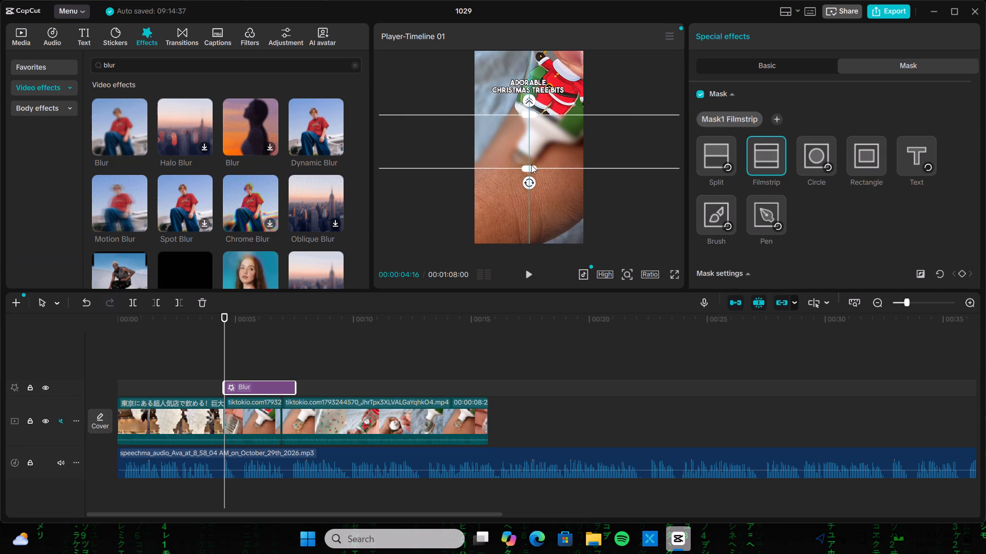
left_click_drag(531, 165, 530, 160)
left_click(530, 168)
left_click_drag(530, 167, 529, 154)
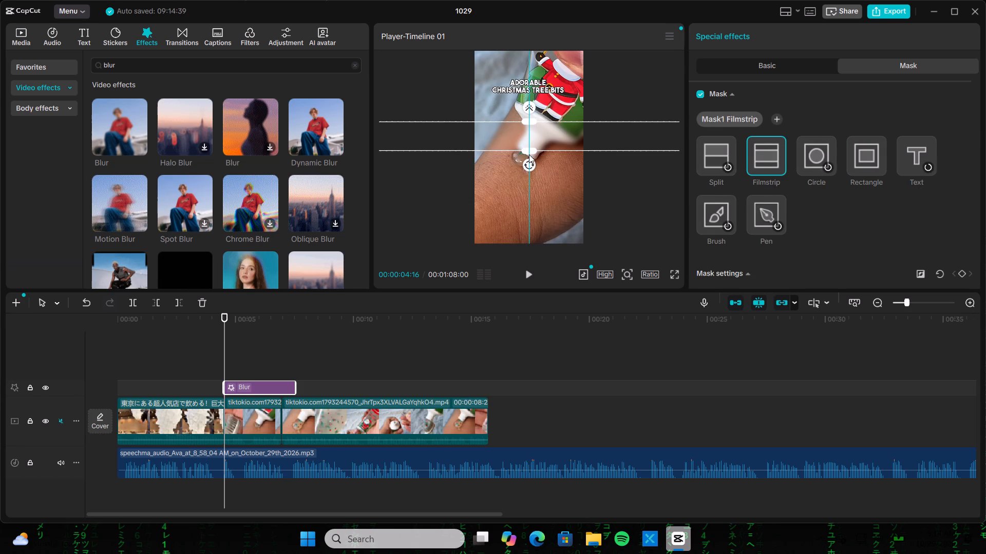
left_click_drag(529, 154, 529, 151)
left_click_drag(563, 135, 556, 84)
left_click_drag(527, 96, 527, 93)
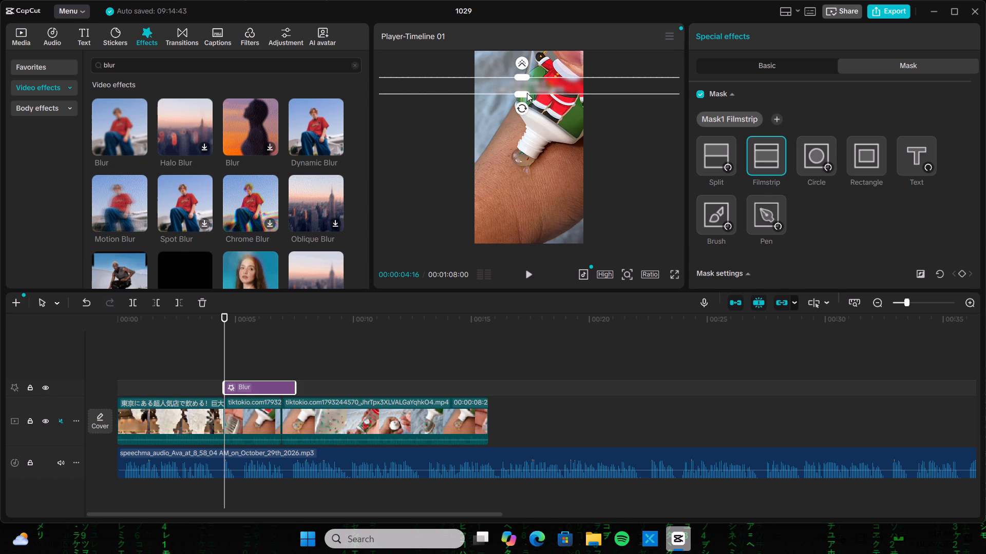
left_click_drag(527, 93, 527, 91)
left_click(526, 91)
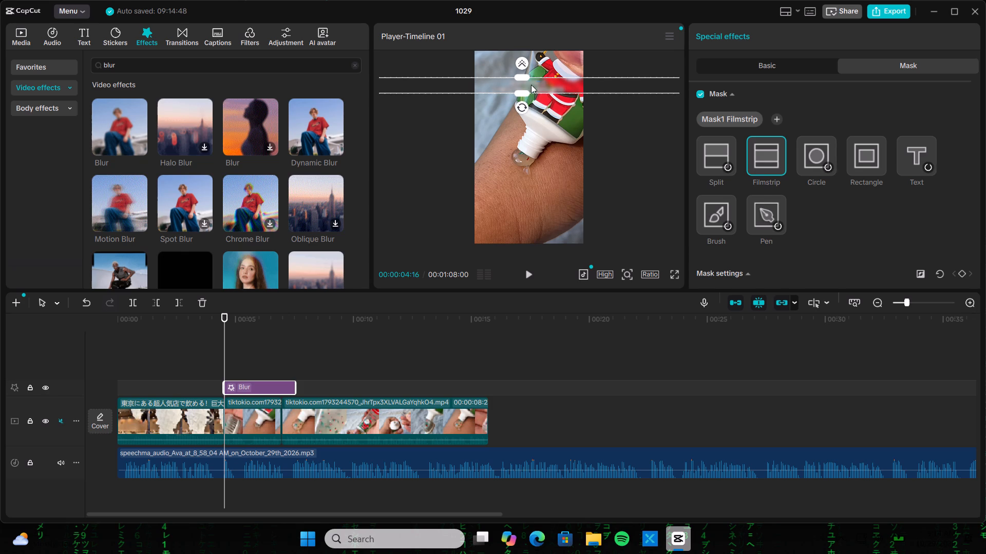
left_click(531, 85)
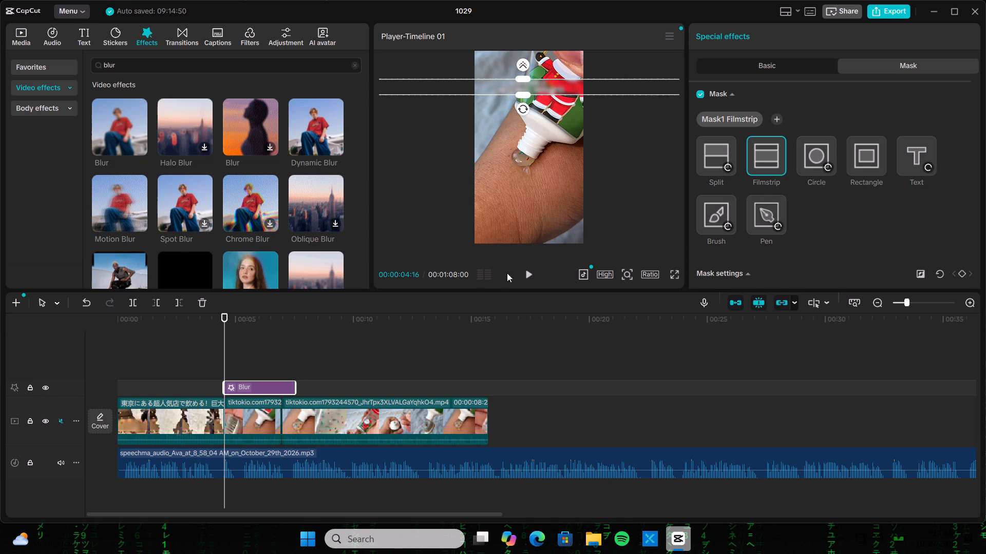
Play the blurred arm shot against the voice-over, and slow that clip to 0.76x speed.
left_click(436, 303)
left_click(402, 324)
left_click_drag(402, 324, 203, 338)
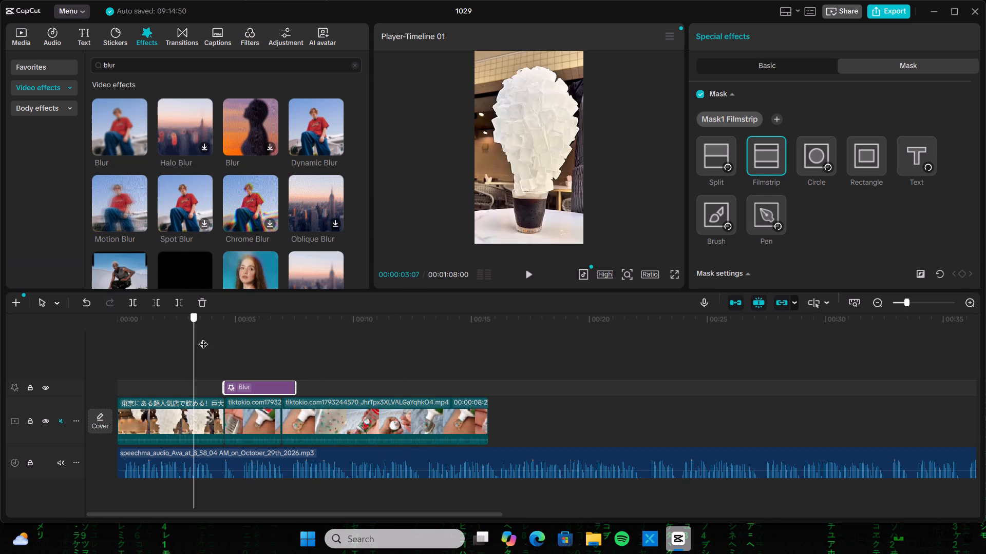
left_click_drag(203, 338, 224, 329)
left_click(523, 269)
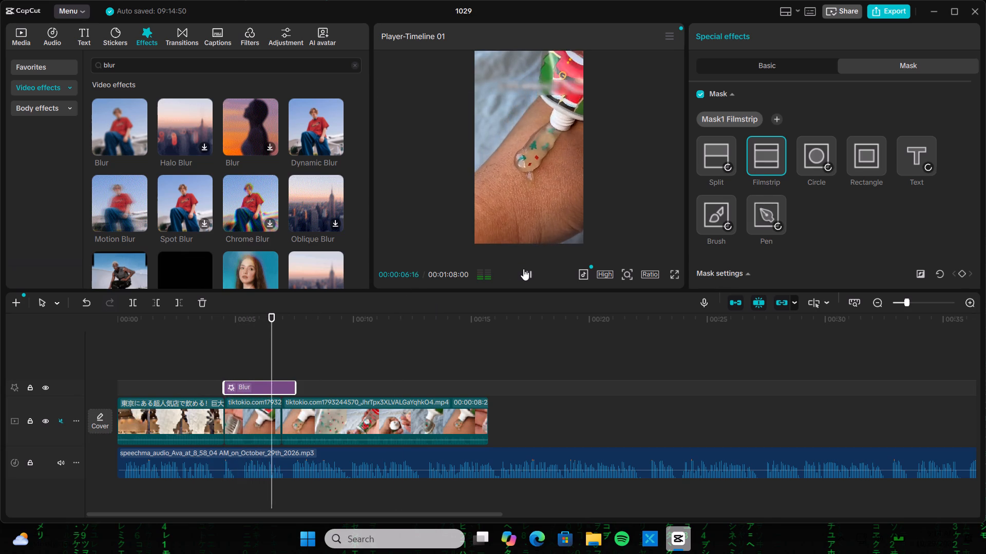
left_click(523, 269)
left_click(252, 413)
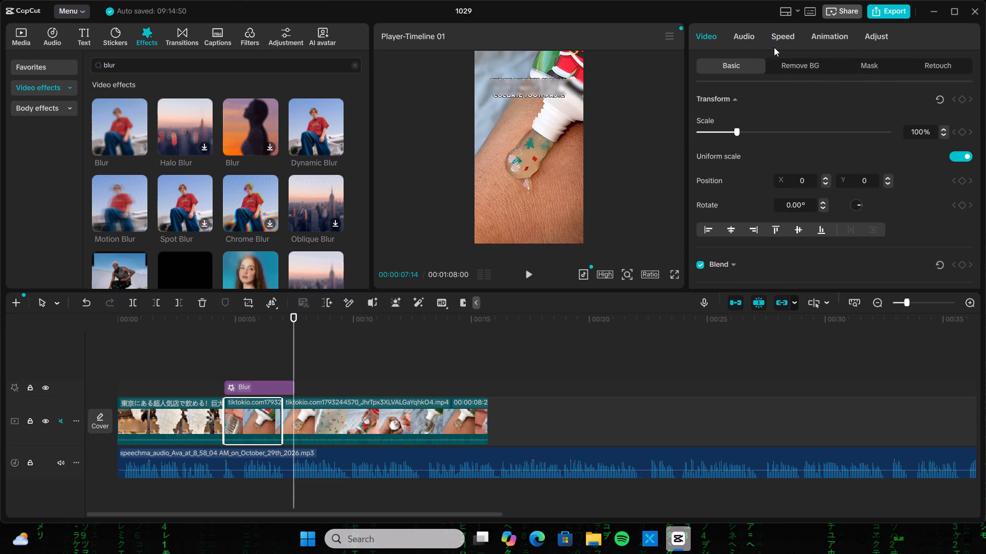
left_click(782, 33)
left_click(743, 116)
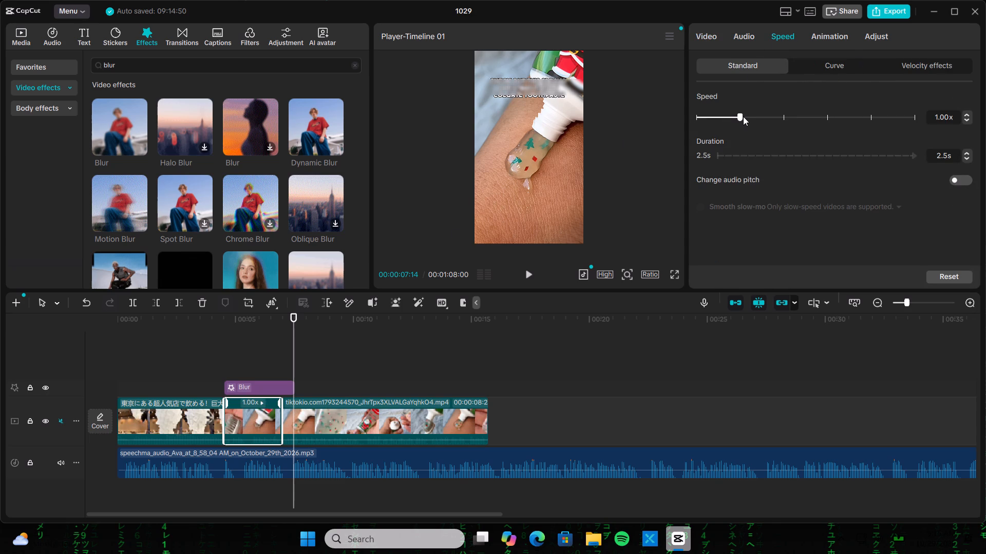
left_click(748, 116)
left_click(733, 118)
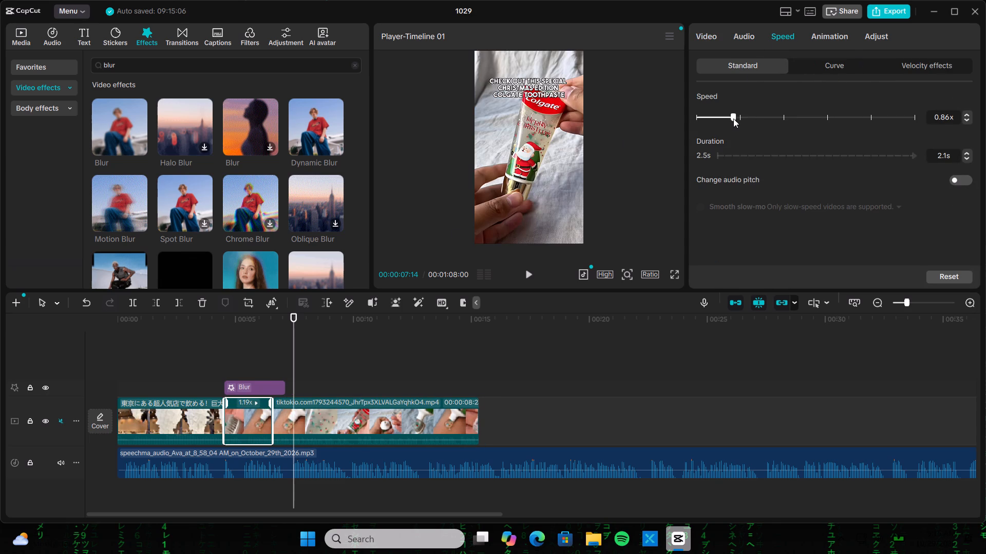
left_click(728, 118)
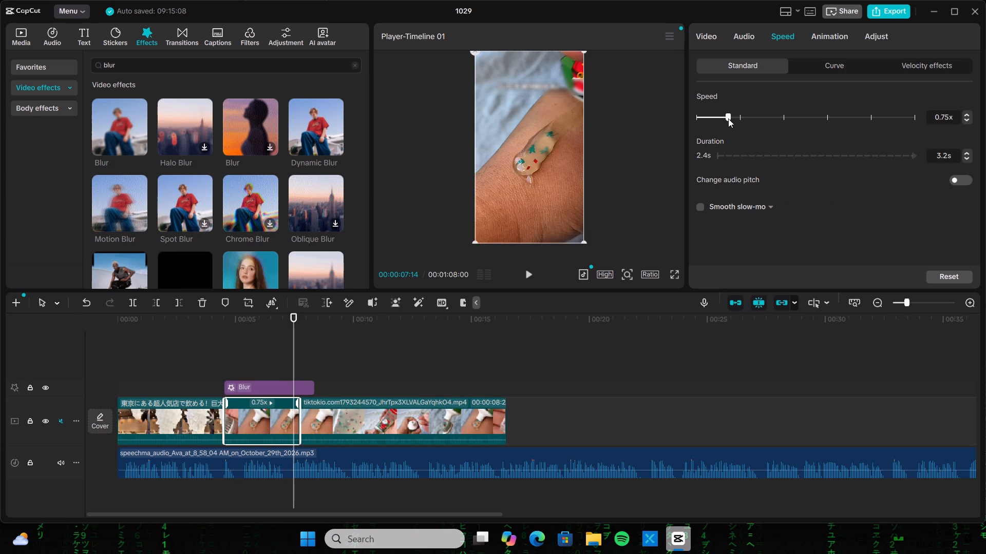
left_click(728, 118)
Play the slowed arm shot against the voice-over from its start.
left_click(242, 322)
left_click_drag(242, 322, 228, 325)
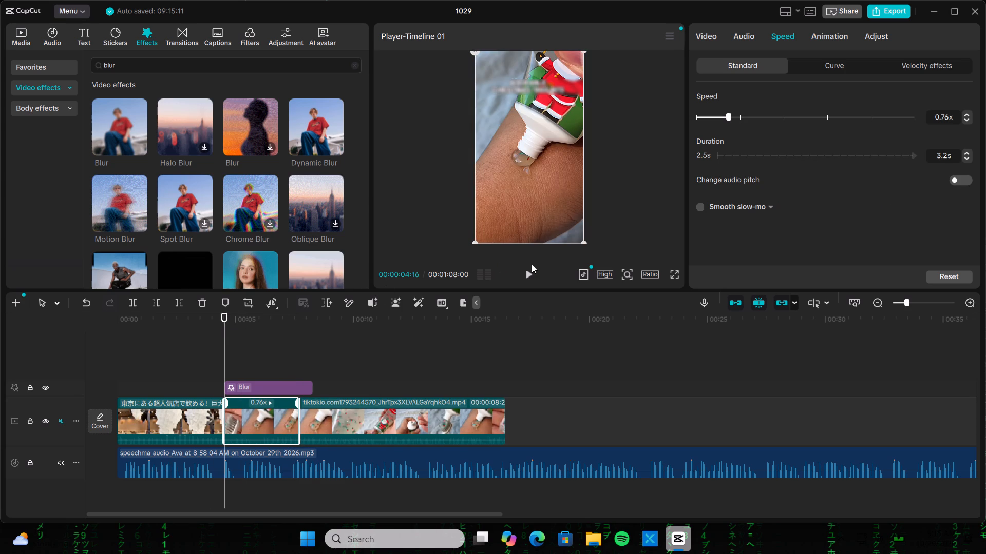
left_click(530, 268)
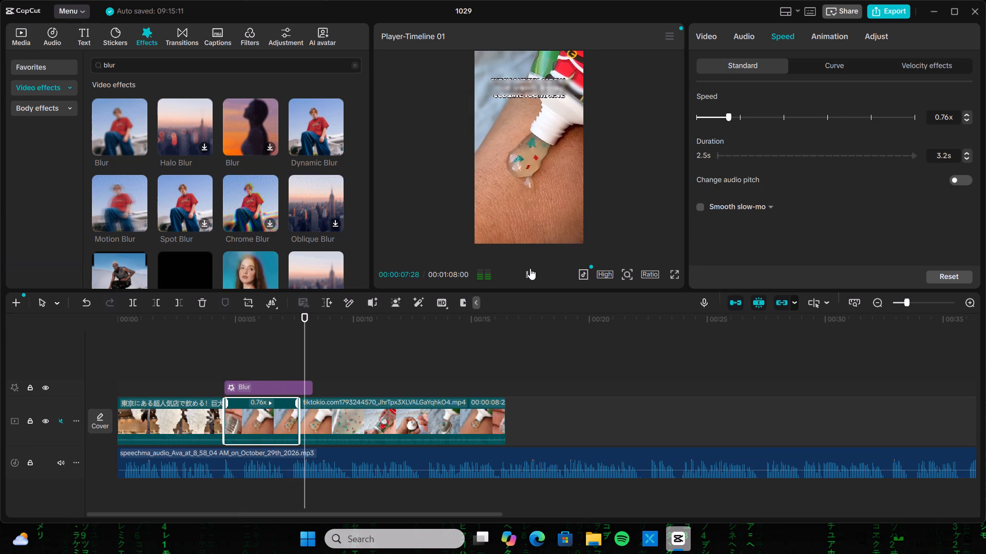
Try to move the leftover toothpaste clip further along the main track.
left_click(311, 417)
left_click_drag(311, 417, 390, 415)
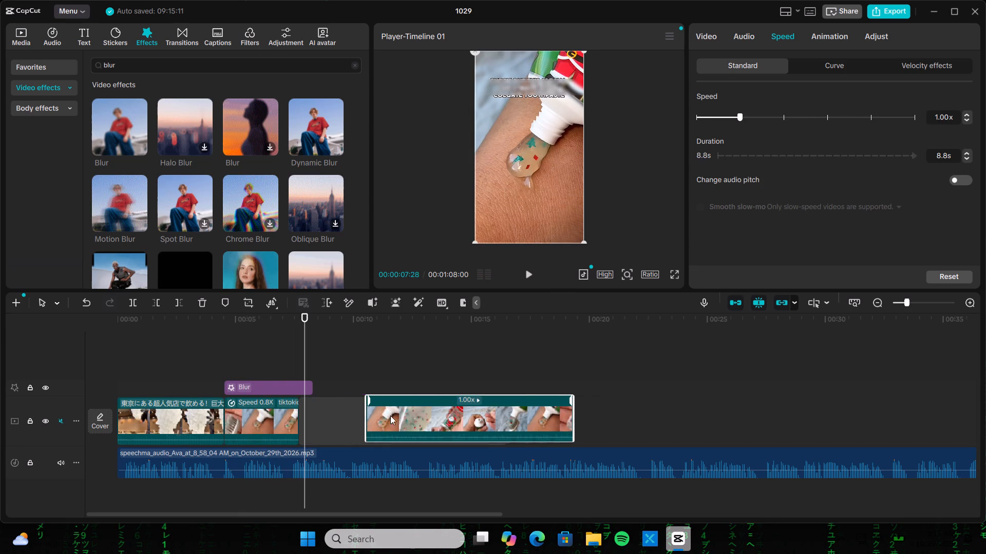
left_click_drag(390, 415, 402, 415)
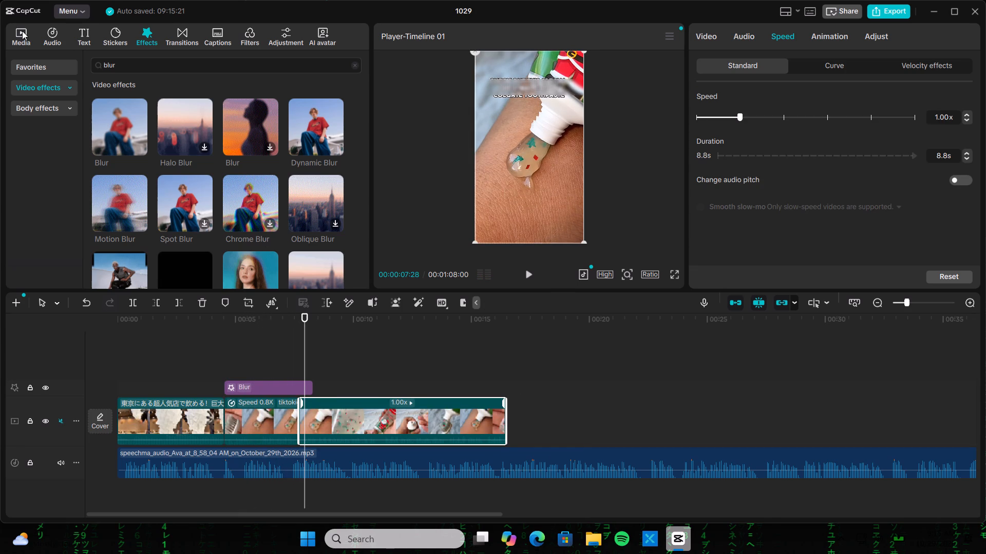
Preview the imported media and insert the 25-second Colgate clip that opens on a phone right after the slowed arm shot.
left_click(22, 31)
left_click(207, 119)
left_click(215, 178)
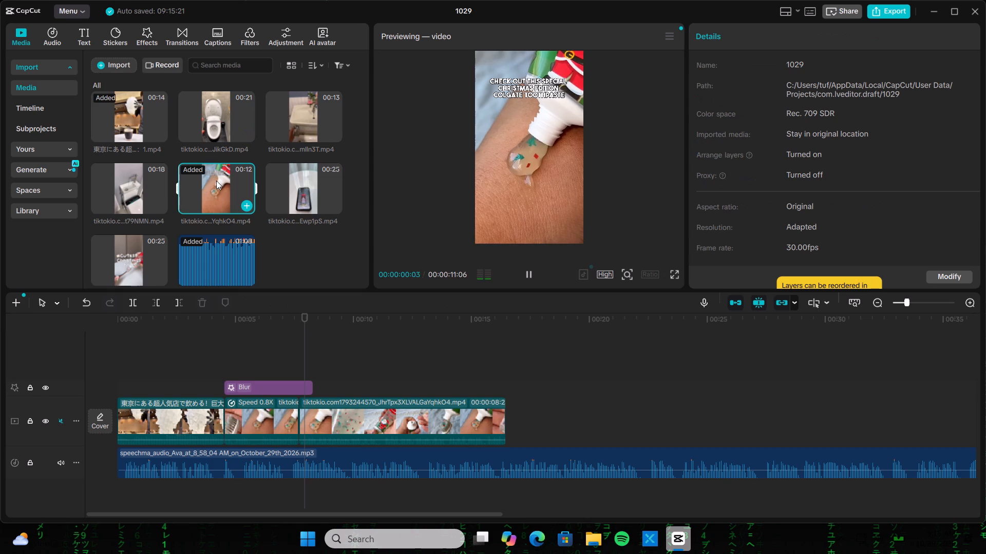
left_click(301, 189)
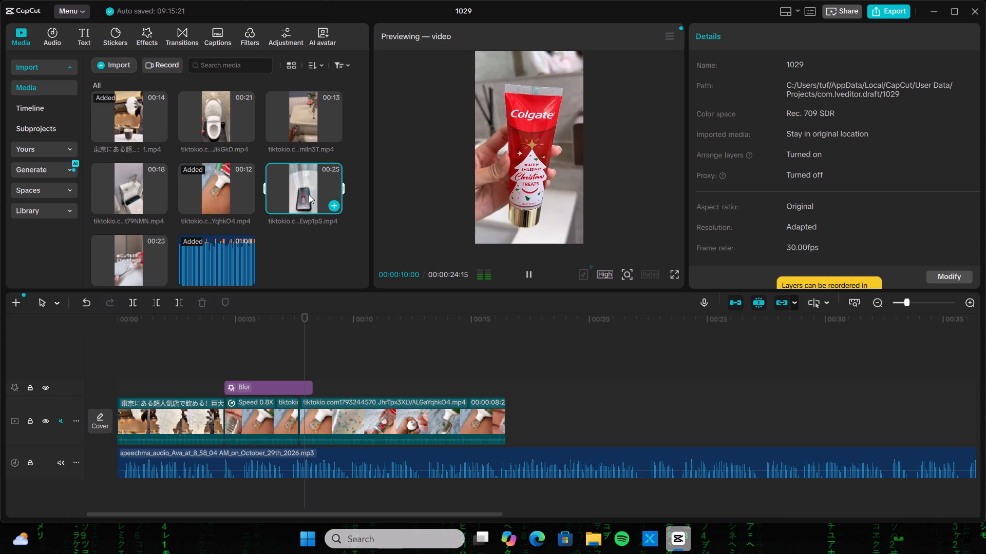
left_click_drag(309, 194, 302, 197)
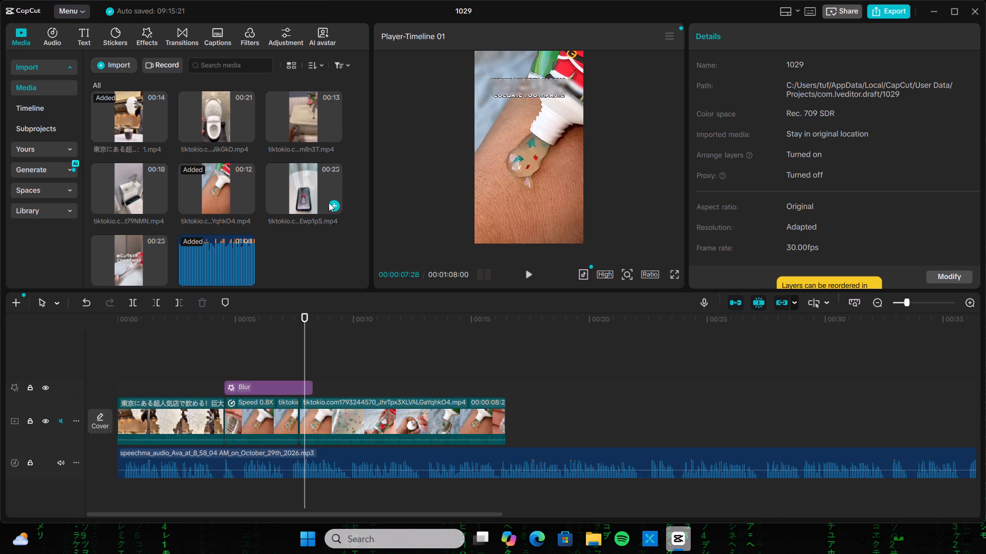
left_click(335, 204)
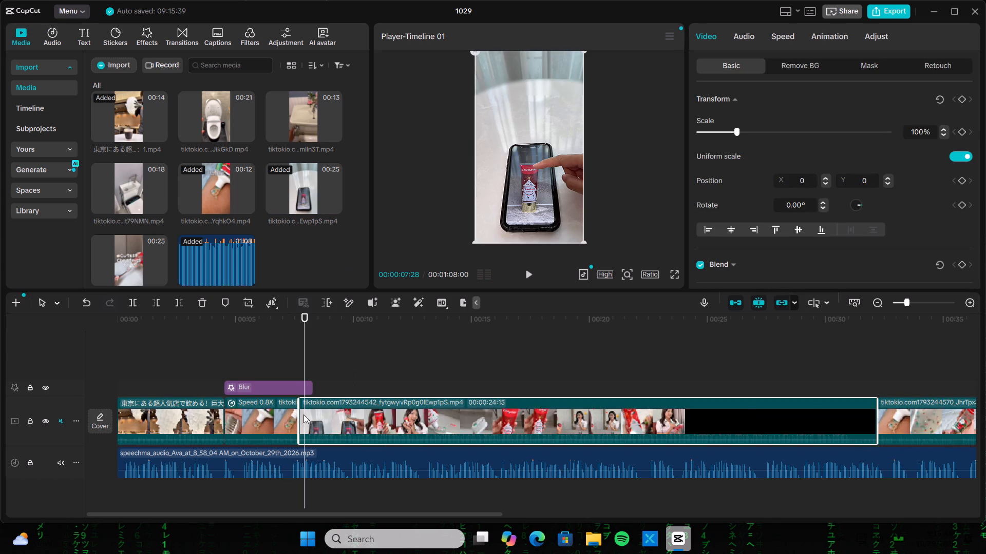
Trim the start of the inserted clip to the shot of the hand-held red Colgate tube, leaving about 15 seconds.
left_click_drag(297, 411, 342, 405)
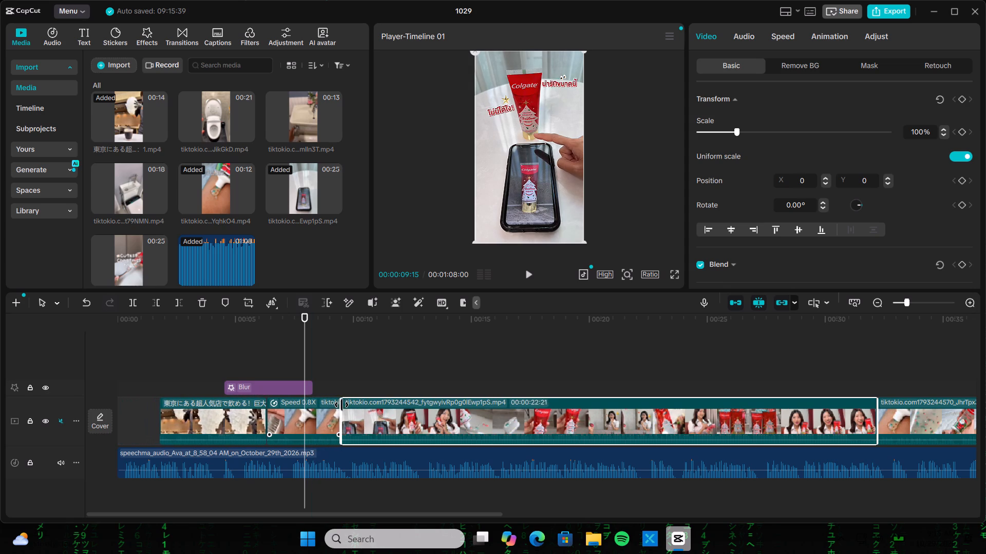
left_click_drag(342, 405, 336, 409)
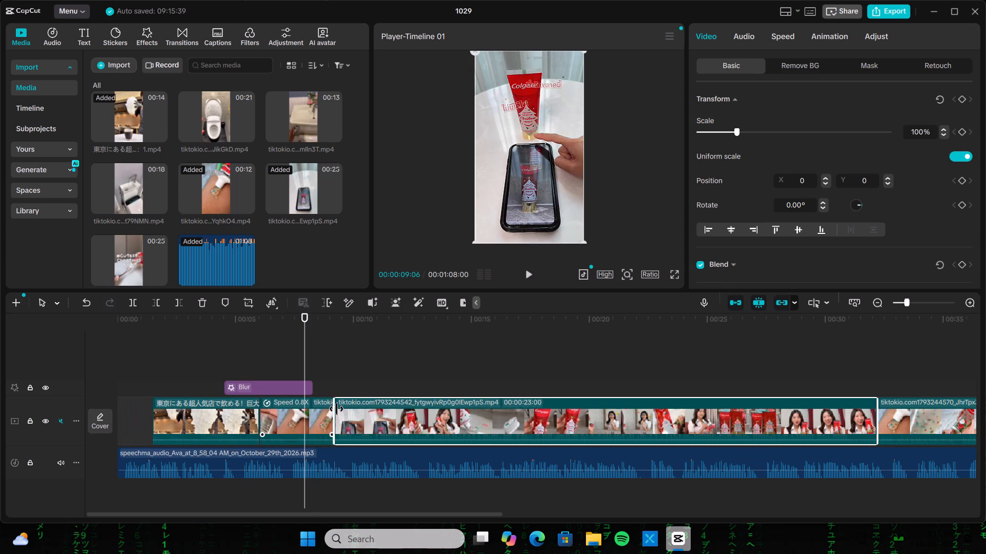
left_click_drag(336, 409, 467, 390)
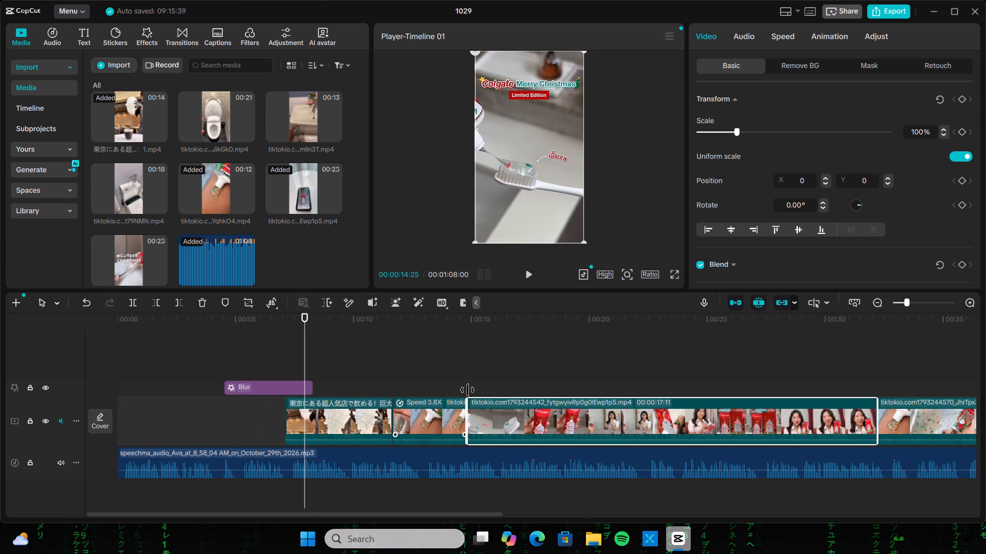
left_click_drag(467, 390, 469, 389)
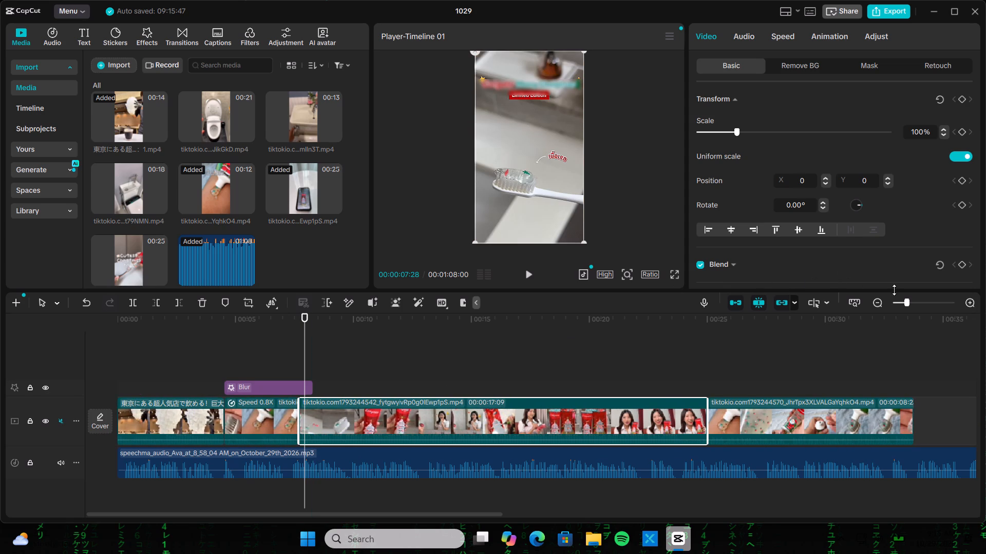
left_click(928, 304)
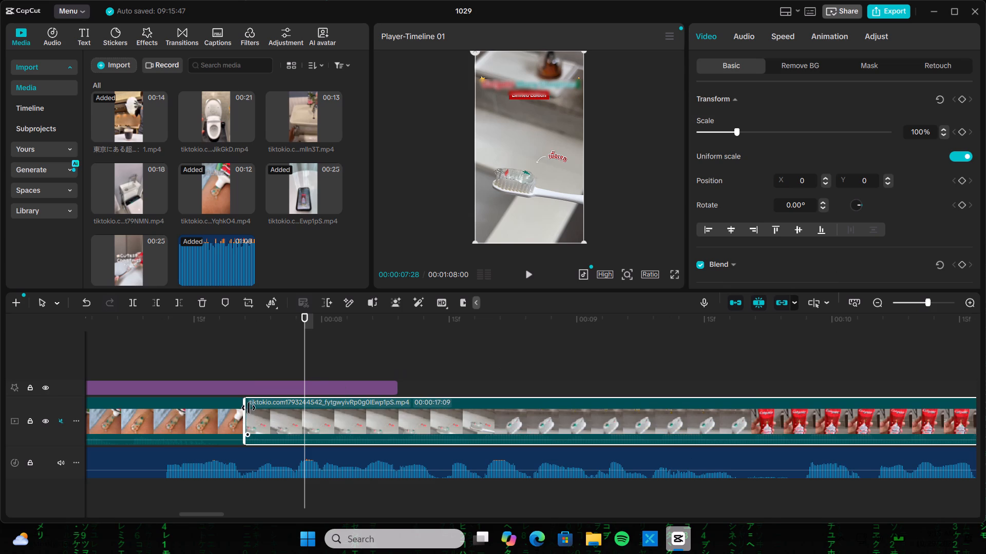
left_click_drag(248, 408, 350, 393)
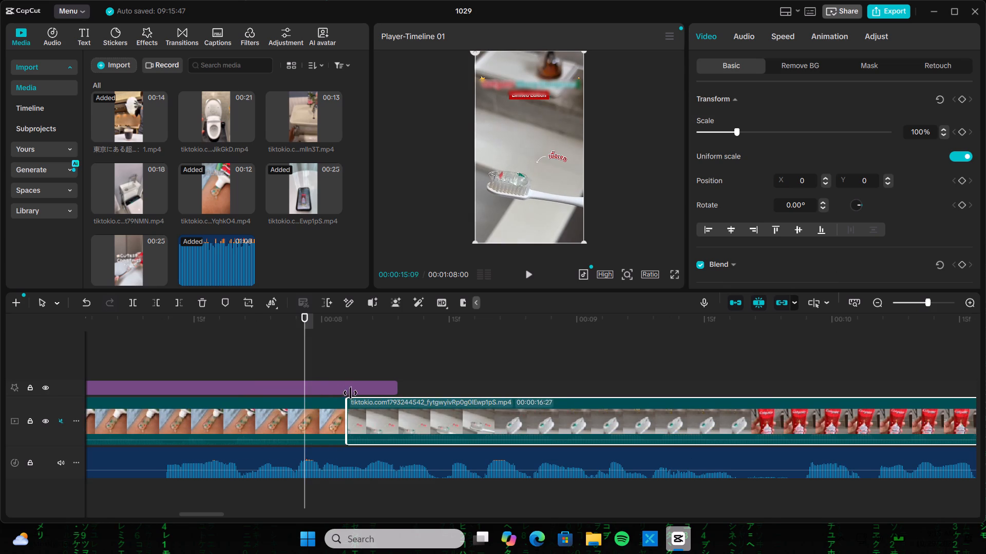
left_click_drag(350, 393, 411, 386)
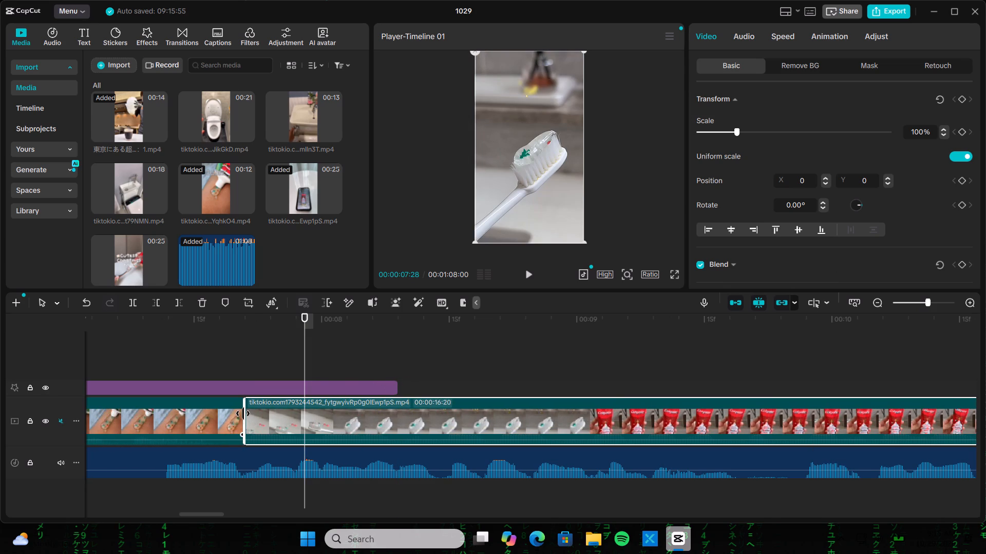
left_click_drag(243, 413, 283, 409)
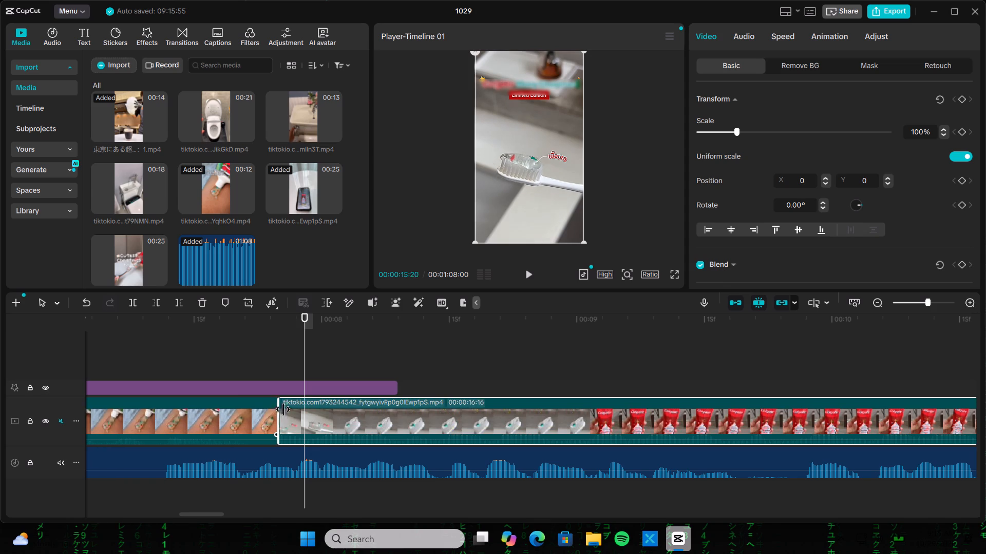
left_click_drag(283, 409, 407, 399)
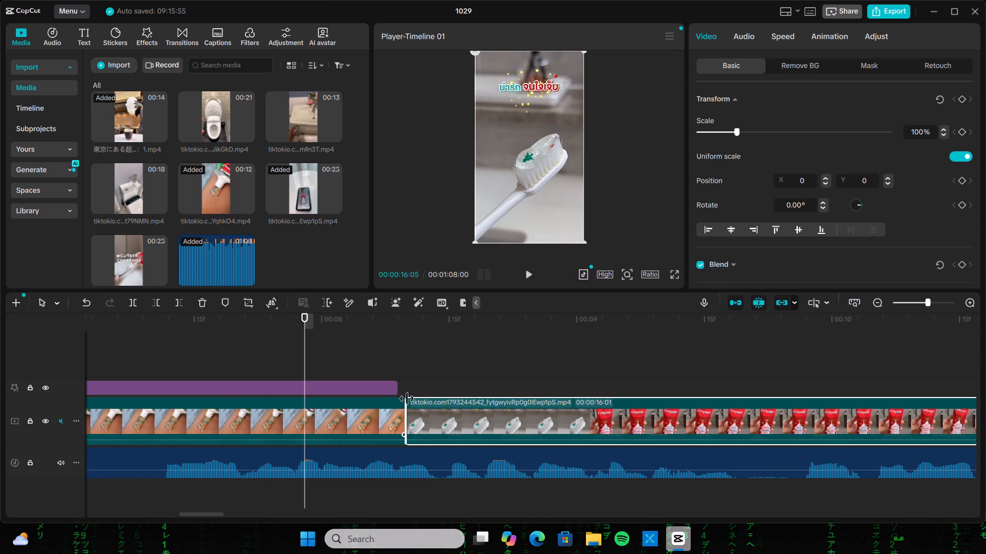
left_click_drag(407, 399, 519, 382)
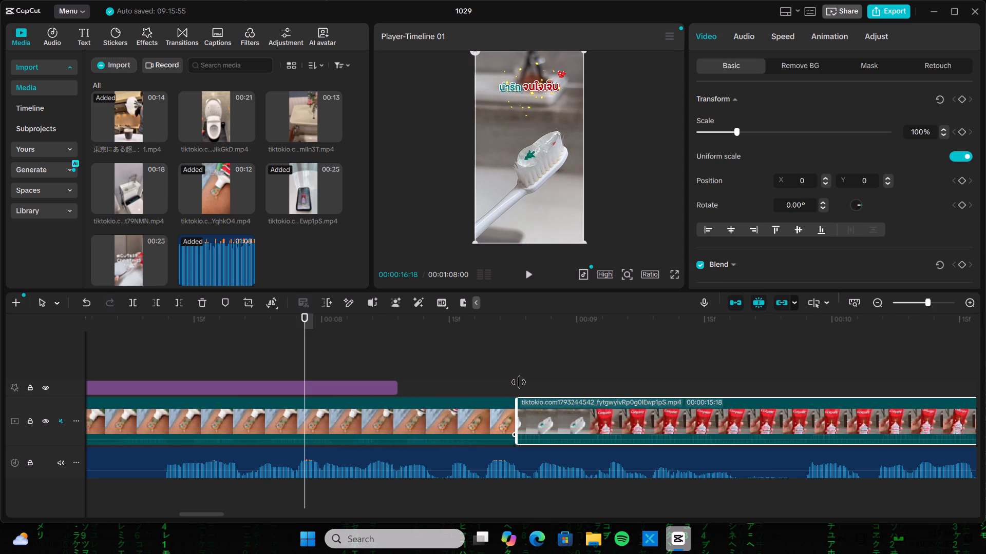
left_click_drag(519, 382, 502, 401)
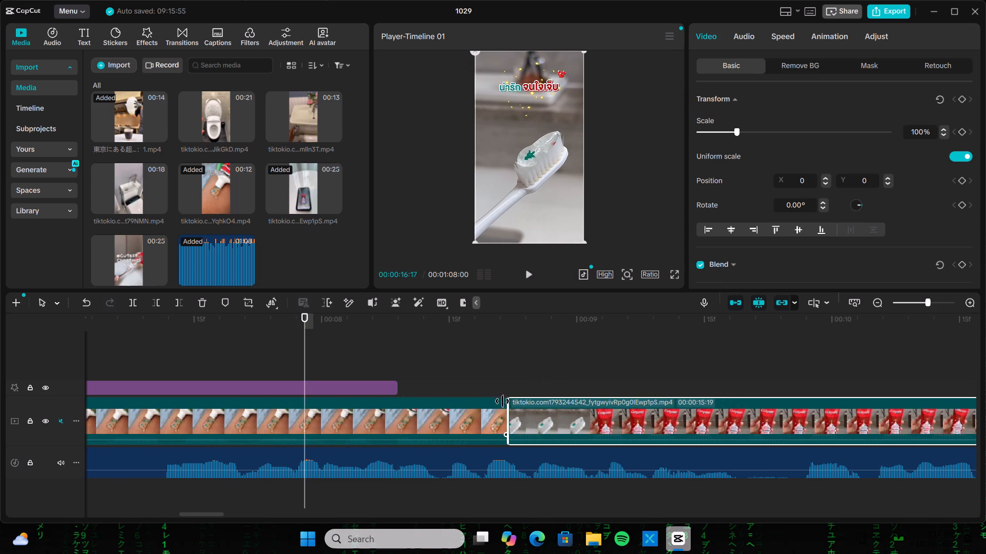
left_click_drag(502, 401, 523, 403)
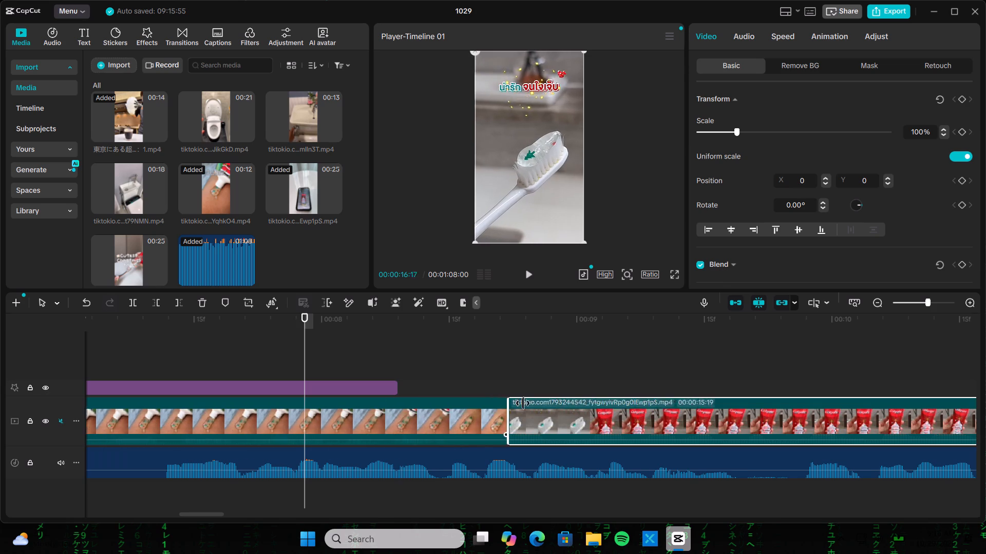
left_click_drag(523, 403, 589, 394)
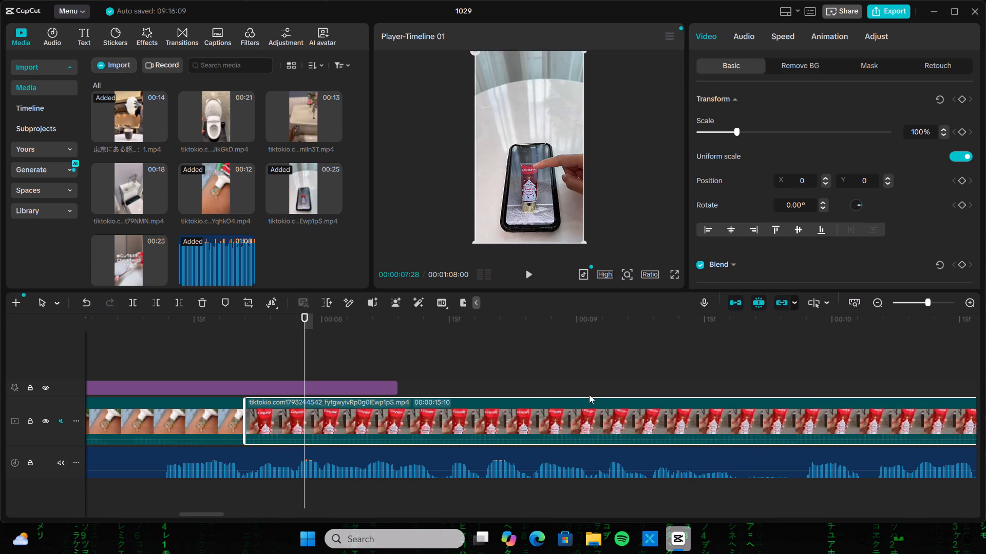
Shorten the Blur effect to end with the arm shot at 00:00:07:21.
left_click_drag(305, 333, 258, 340)
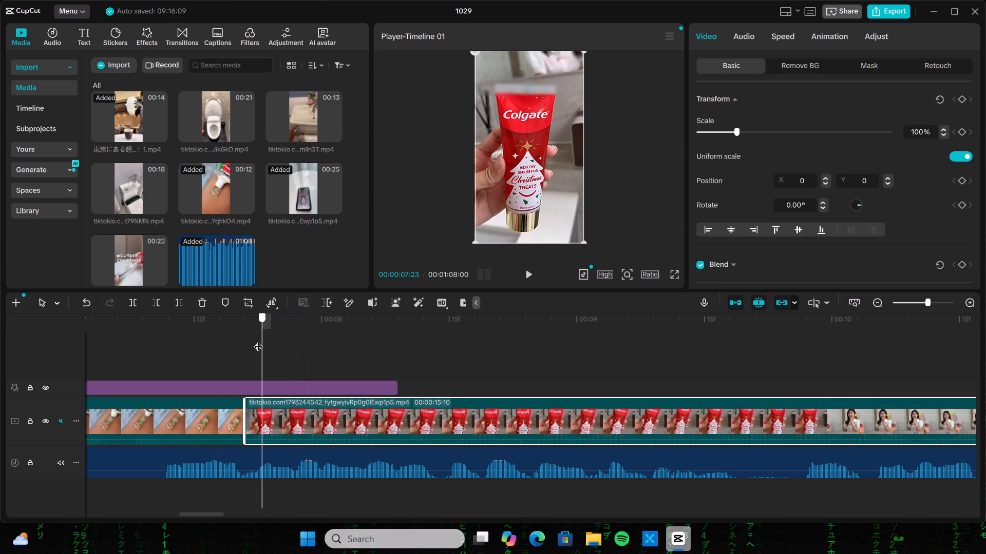
left_click_drag(258, 340, 244, 344)
left_click(308, 382)
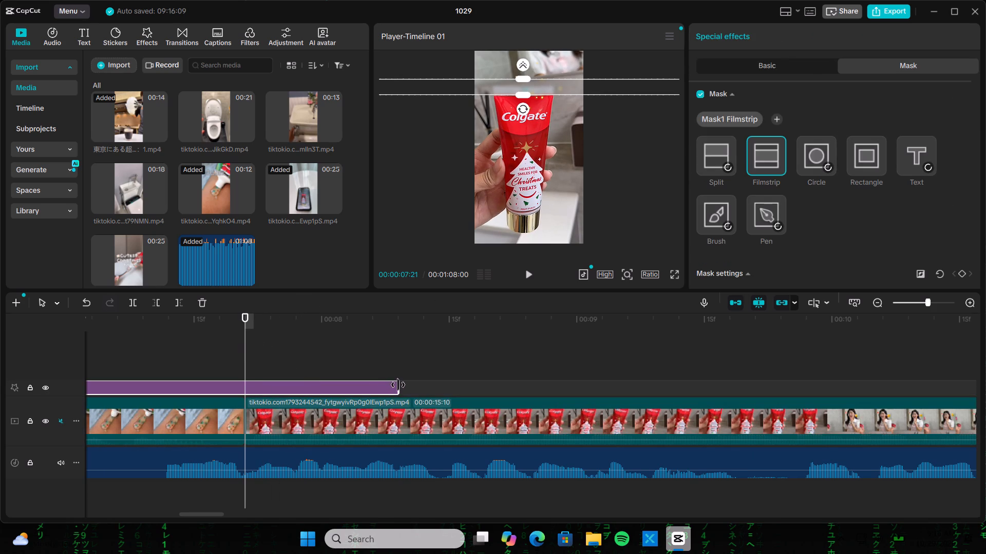
left_click_drag(398, 385, 239, 384)
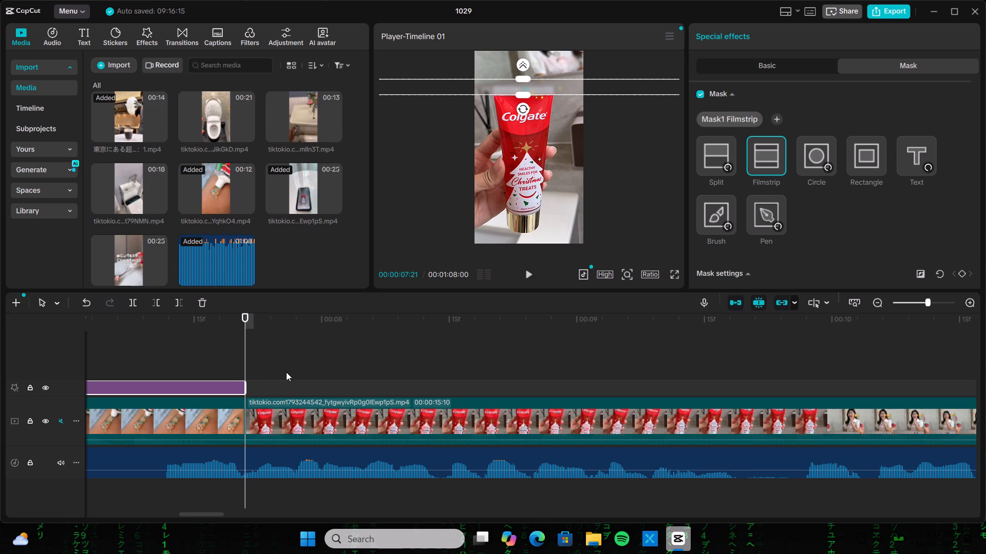
Play the Colgate tube shot against the voice-over, find the frame before its Thai caption, and split the clip at 00:00:08:26.
left_click(528, 273)
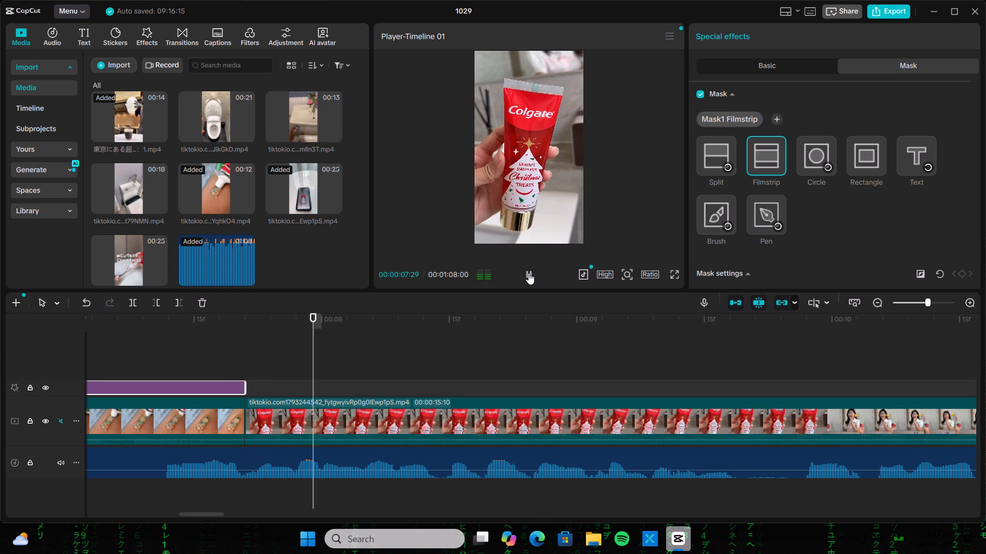
left_click(528, 273)
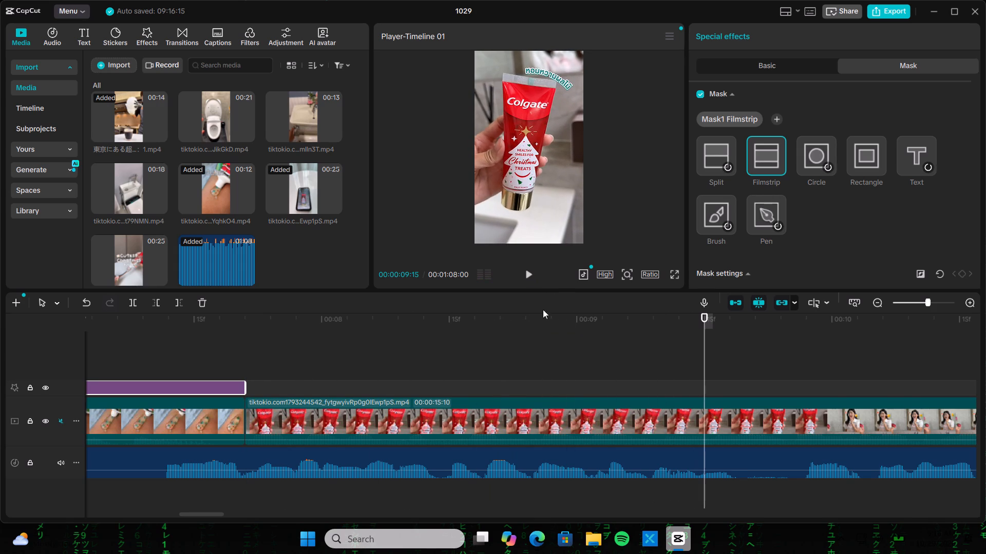
left_click_drag(703, 334, 699, 336)
left_click_drag(699, 336, 679, 341)
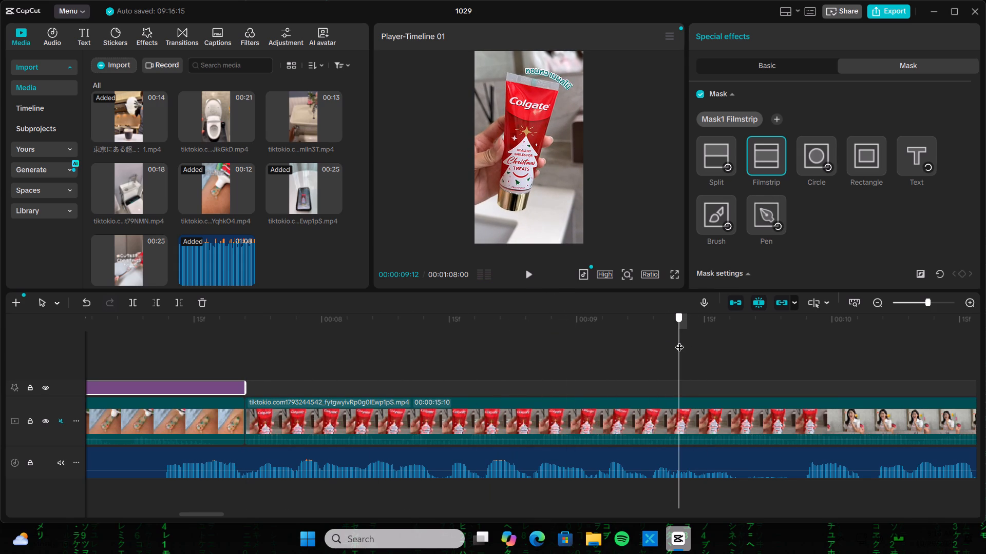
left_click_drag(679, 341, 660, 344)
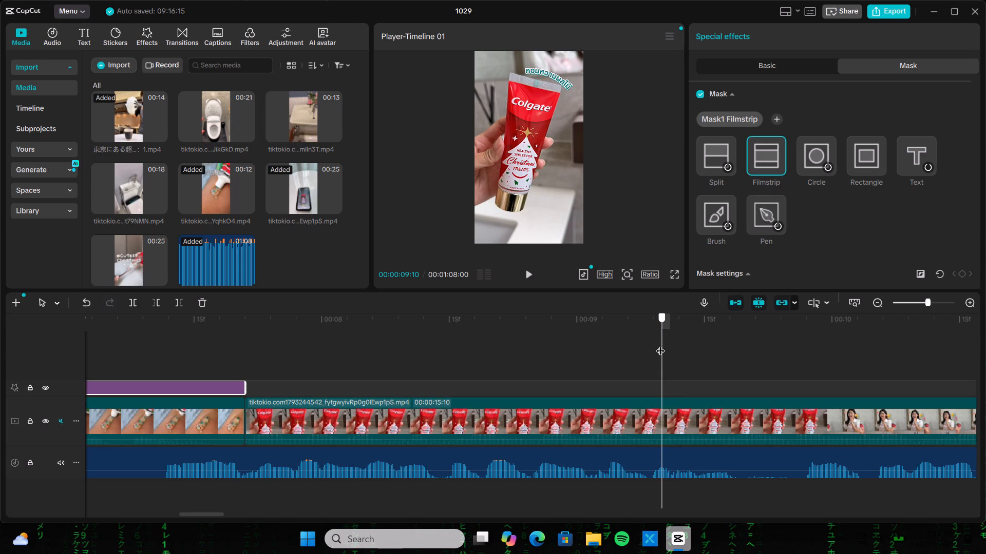
left_click_drag(660, 344, 647, 346)
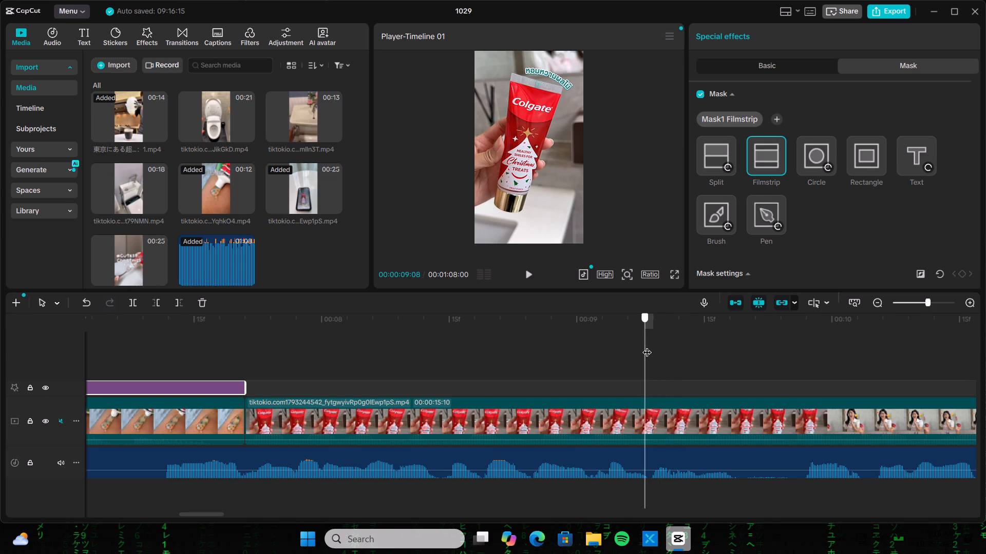
left_click_drag(647, 346, 618, 349)
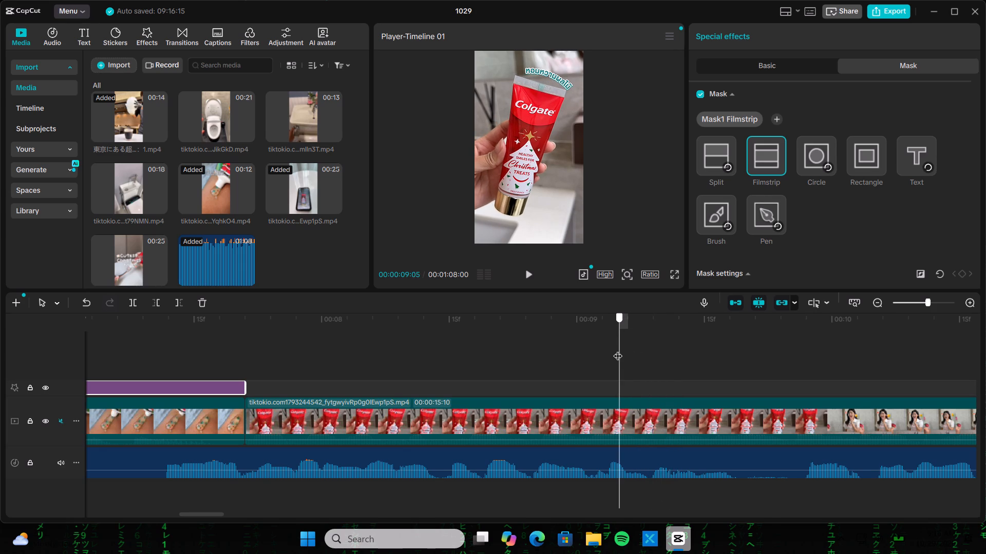
left_click_drag(618, 349, 575, 353)
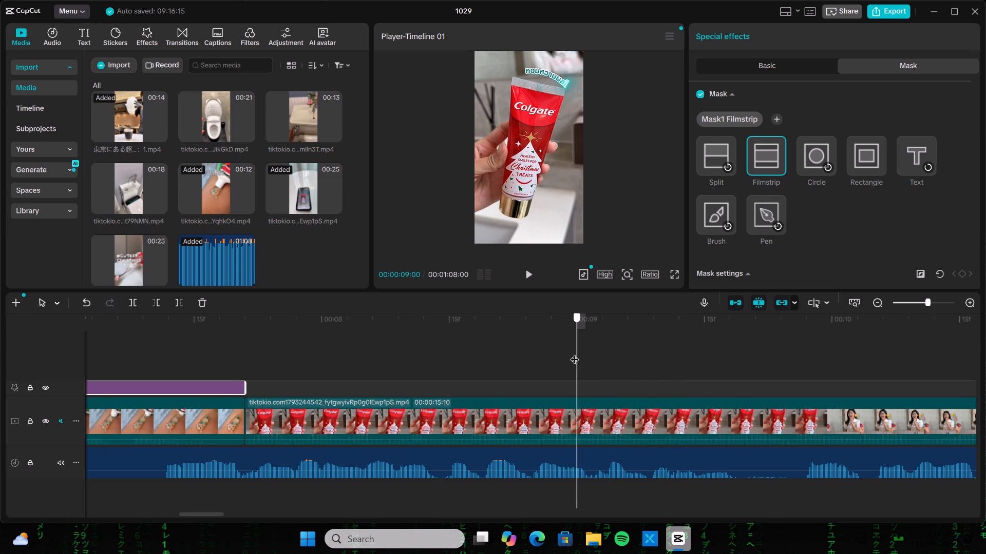
left_click_drag(575, 353, 540, 358)
left_click(380, 419)
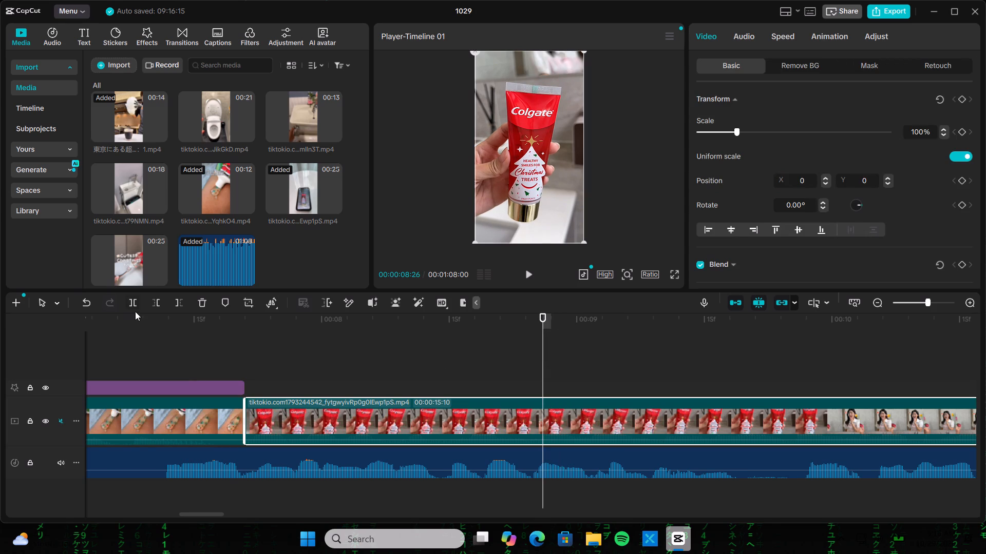
left_click(135, 305)
Slow the first part of the split Colgate tube clip to 0.76x speed.
left_click(376, 415)
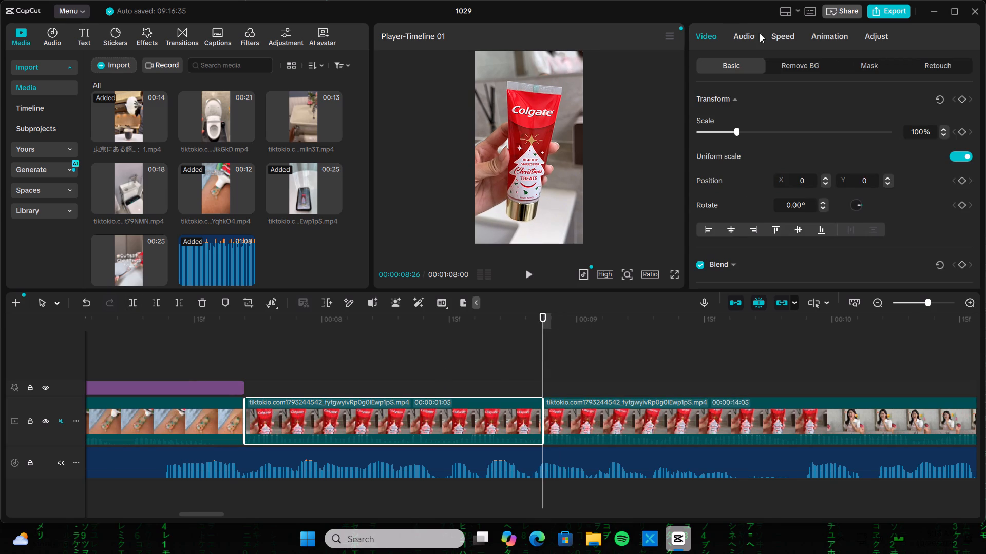
left_click(770, 33)
left_click(729, 116)
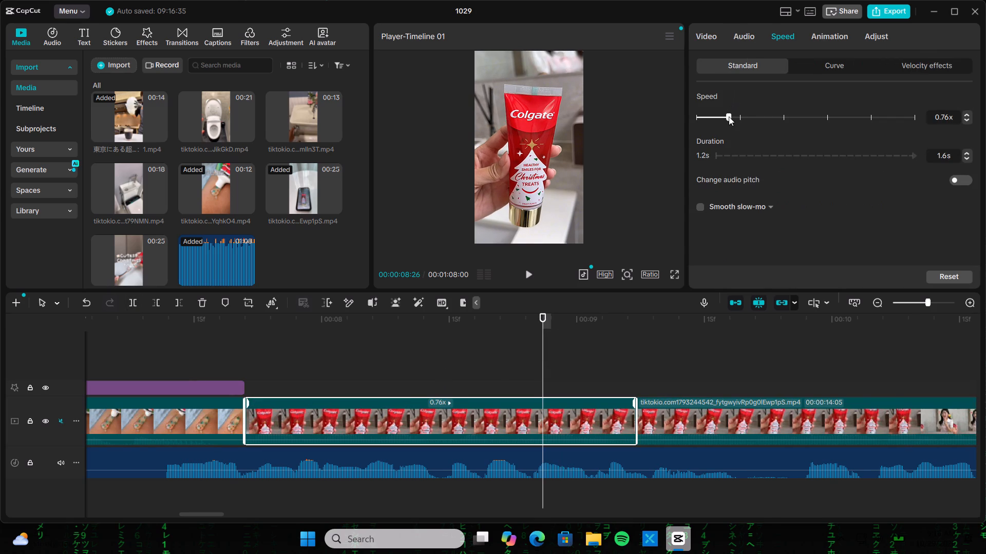
Slow the first part of the split Colgate tube clip to 0.65x speed.
left_click(723, 117)
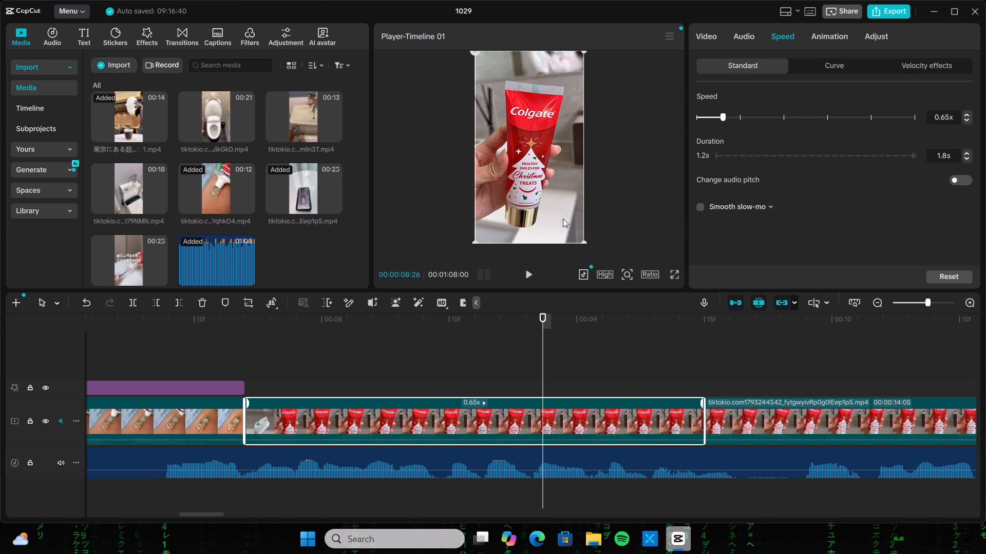
Play and scrub through the rest of the red Colgate tube clip and into the following toothpaste clip against the voice-over.
left_click(529, 274)
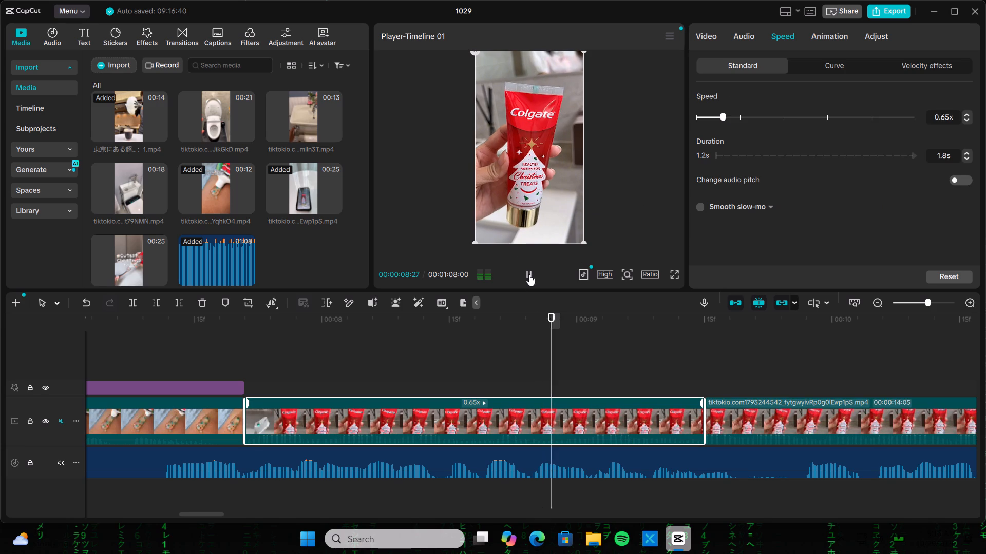
left_click(529, 274)
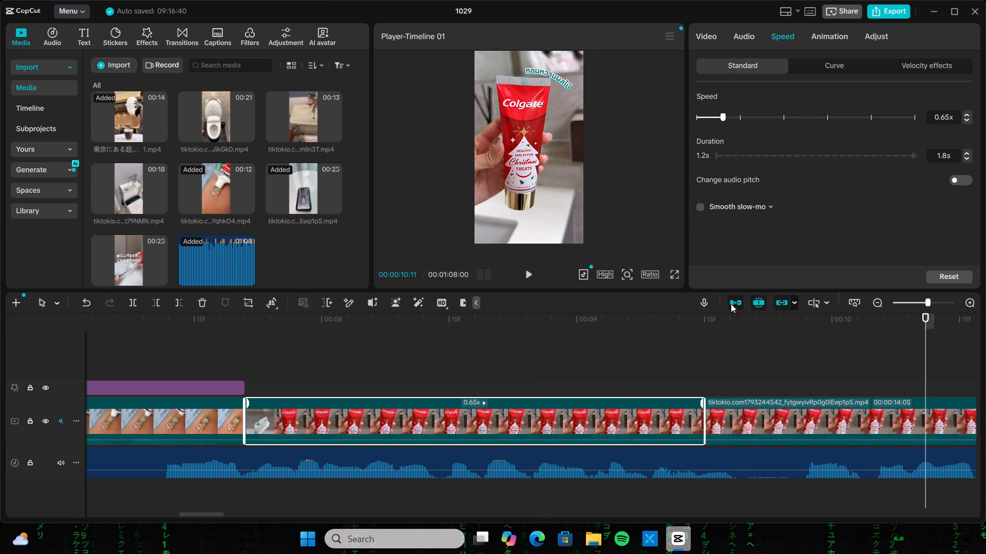
left_click(917, 296)
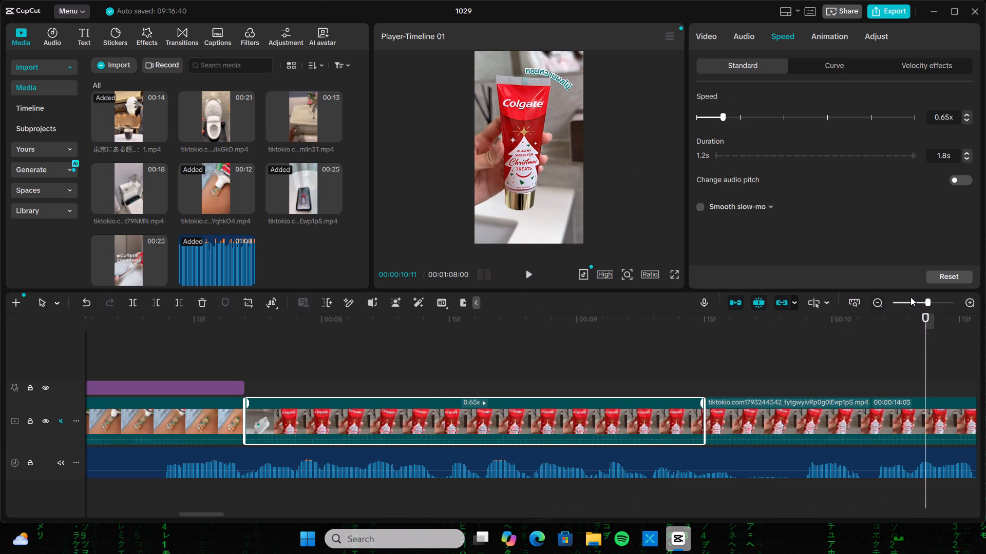
left_click(912, 303)
left_click(526, 274)
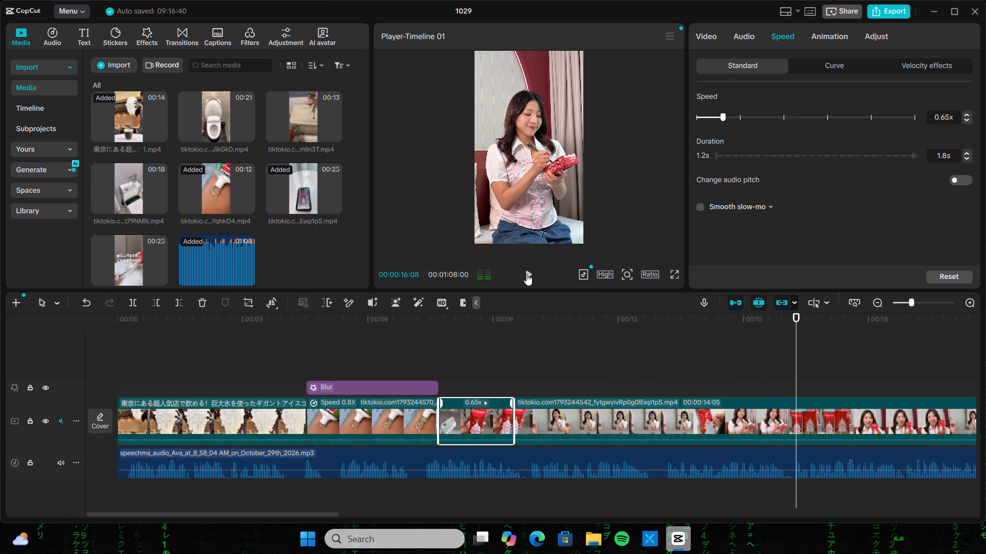
left_click_drag(794, 333, 833, 328)
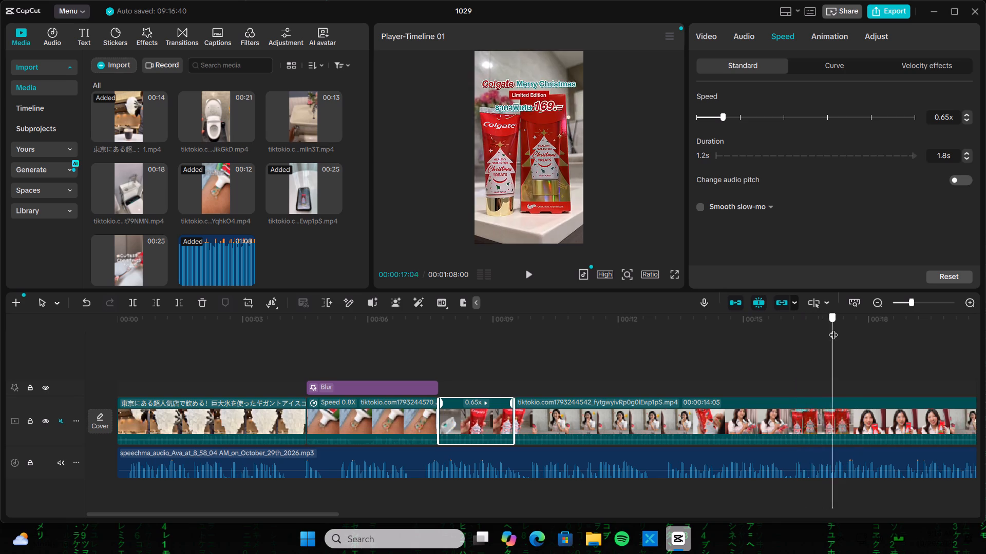
left_click_drag(833, 328, 903, 320)
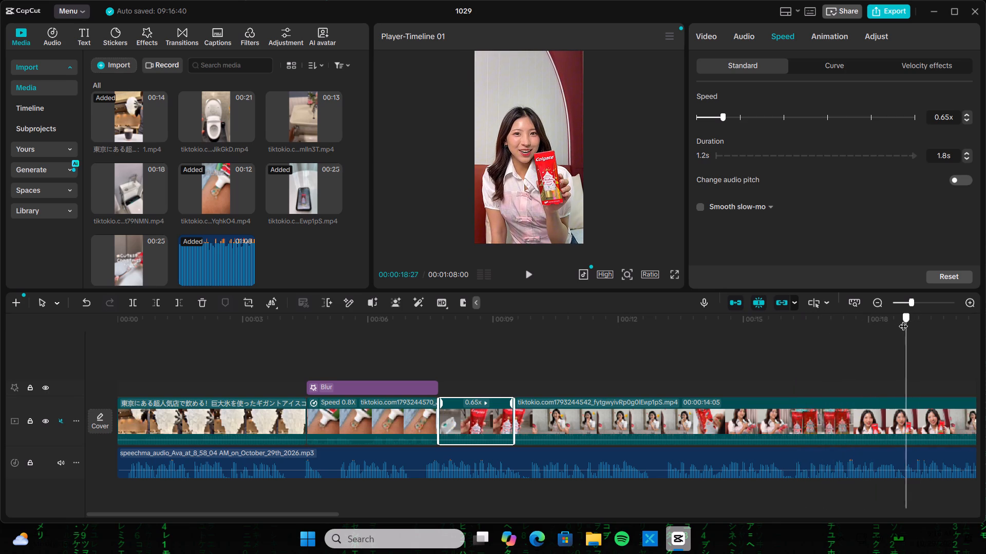
left_click_drag(903, 320, 907, 331)
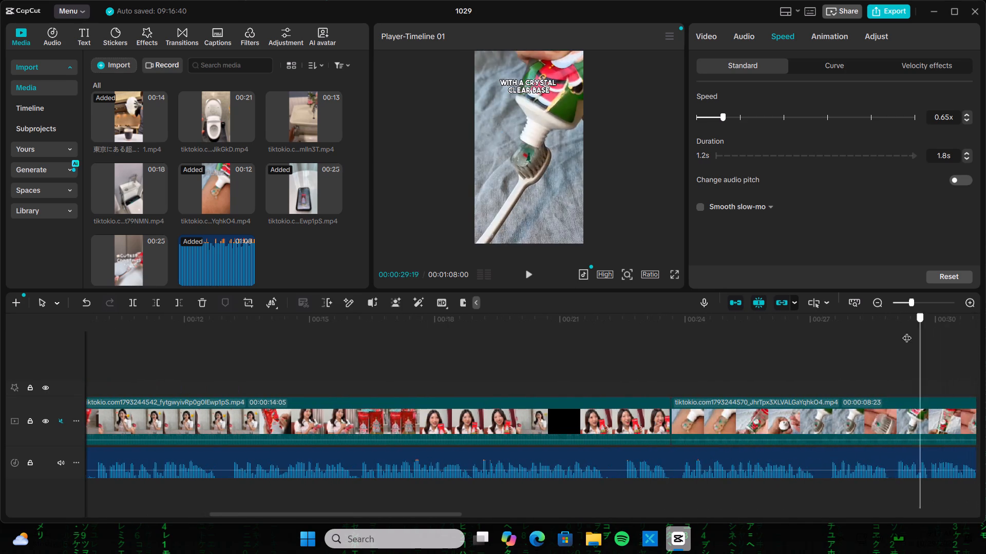
Trim the start of the last toothpaste clip to the shot of the hand-held Santa Colgate tube, leaving about 8 seconds.
left_click_drag(907, 331, 792, 352)
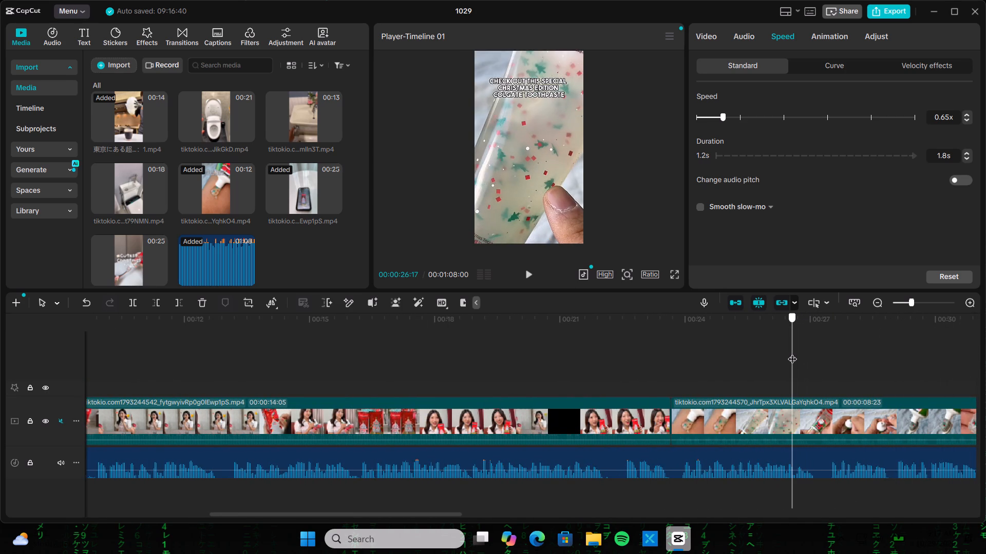
left_click_drag(792, 352, 785, 354)
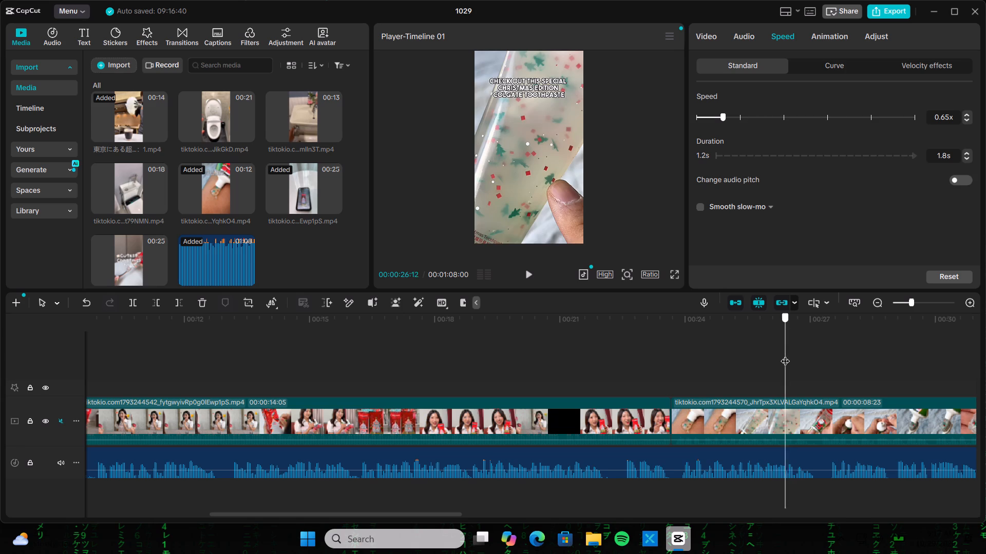
left_click_drag(785, 354, 743, 362)
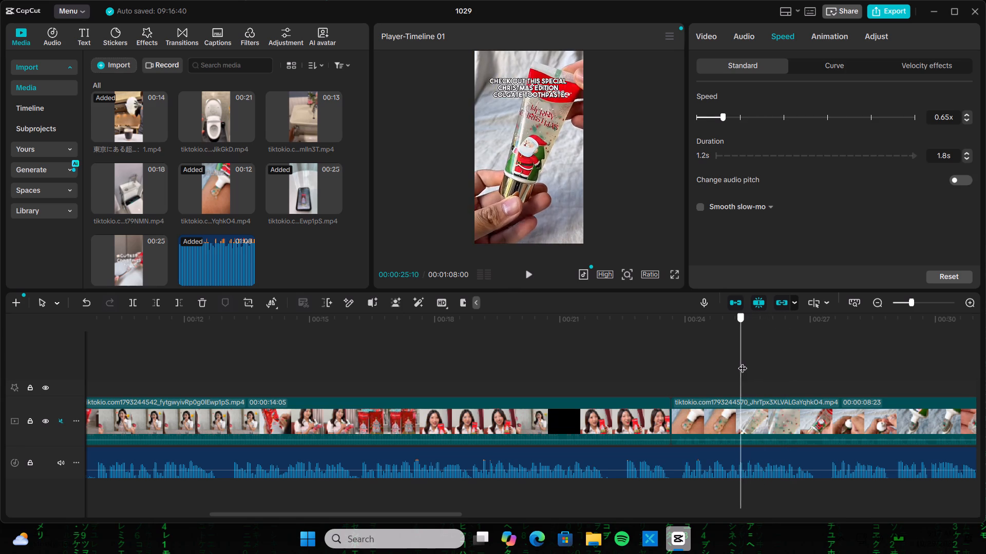
left_click_drag(743, 362, 737, 364)
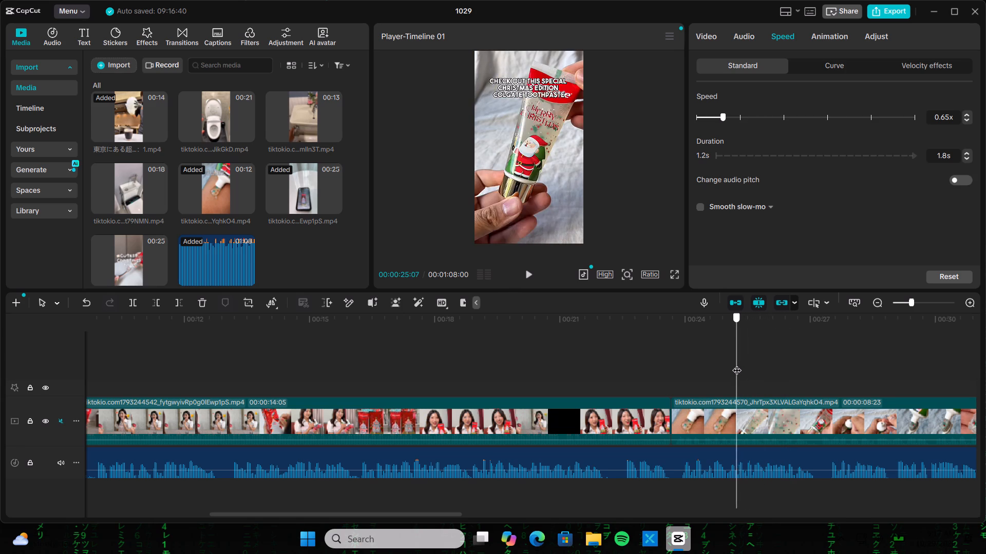
left_click_drag(737, 364, 705, 374)
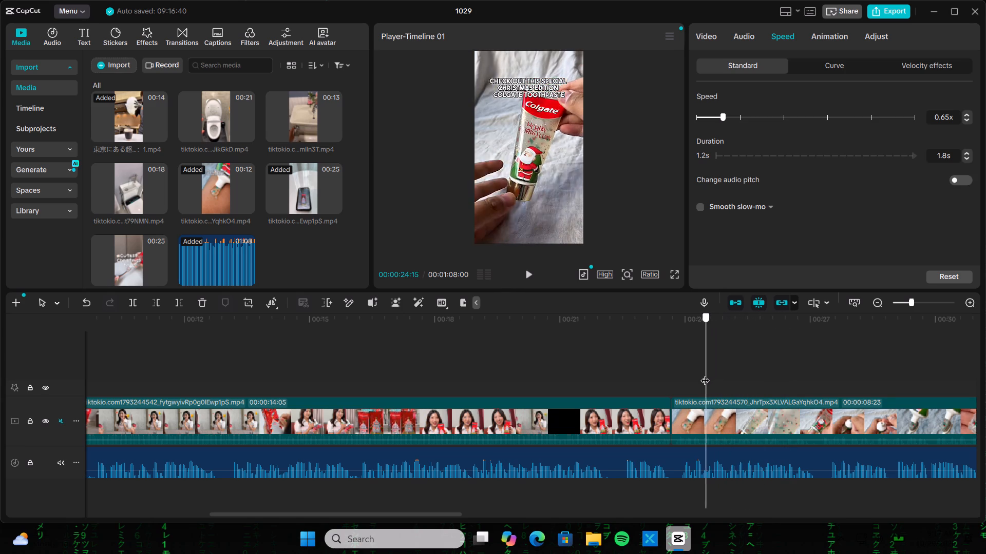
left_click_drag(705, 374, 712, 374)
left_click(687, 421)
left_click_drag(671, 419, 699, 410)
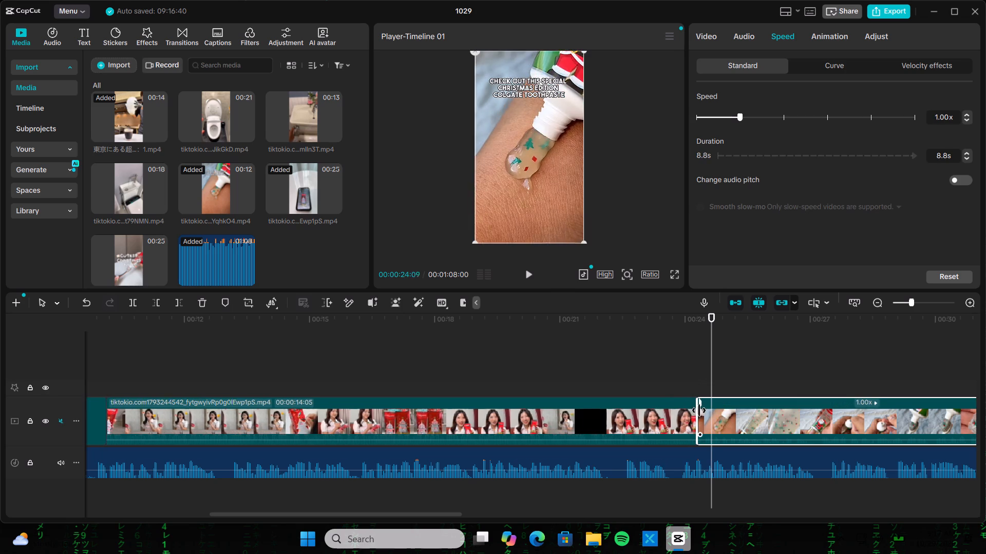
left_click_drag(699, 410, 706, 408)
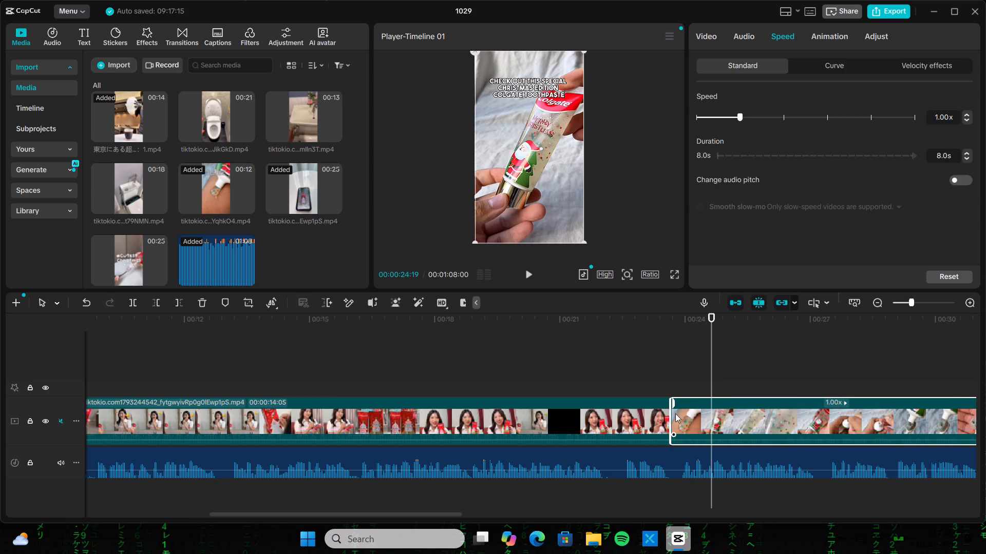
left_click(674, 372)
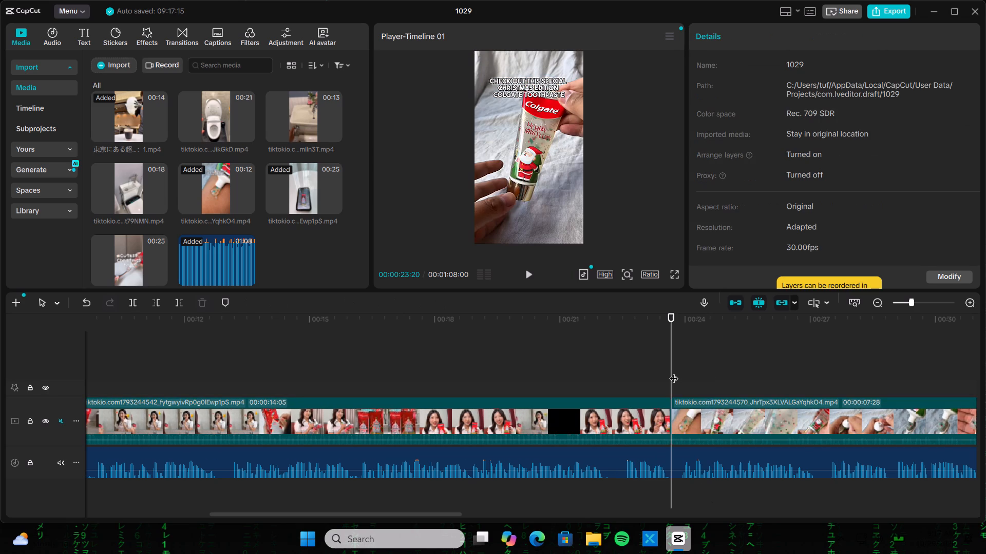
left_click_drag(674, 372, 705, 366)
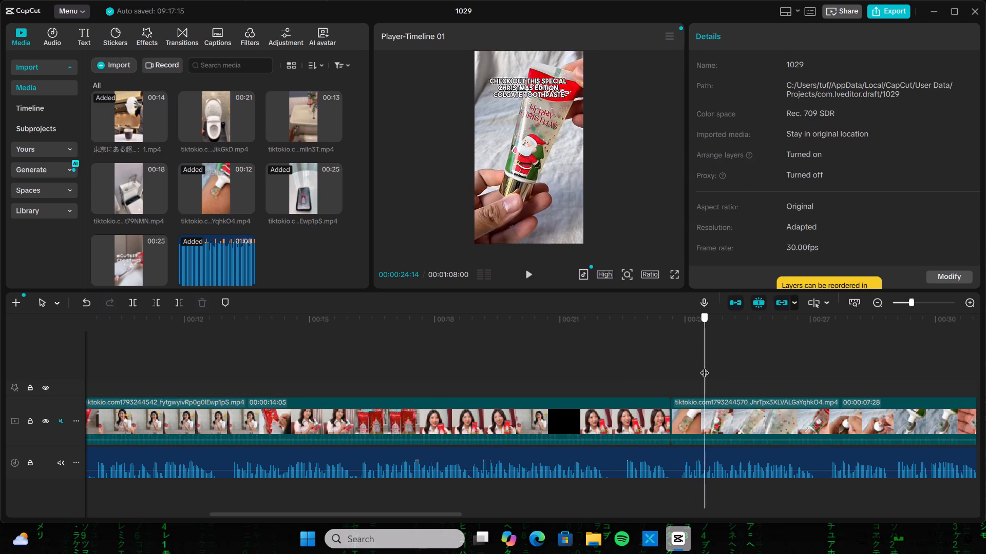
left_click_drag(705, 366, 771, 356)
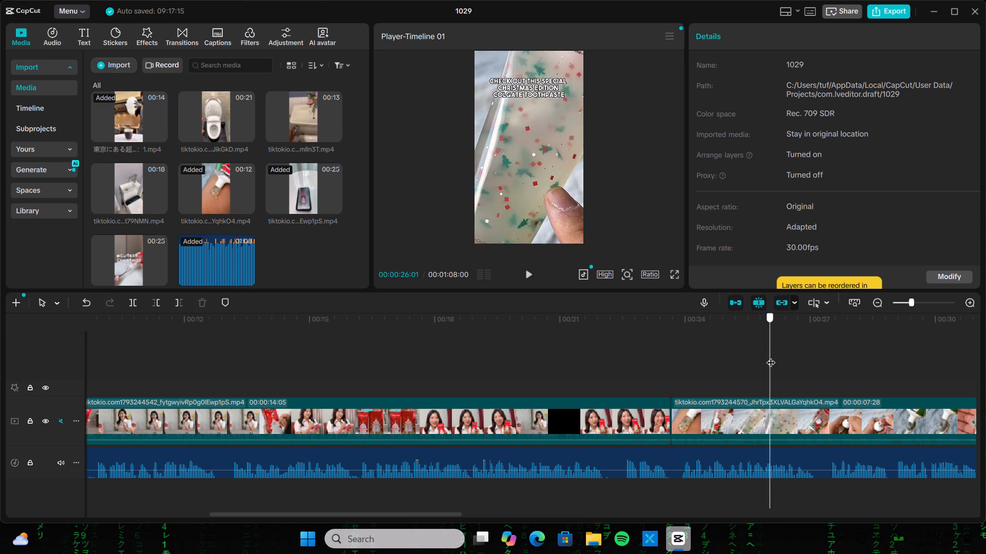
Copy the existing Blur effect and paste it at 00:00:23:20, over the start of the trimmed Santa tube clip.
left_click_drag(771, 356, 47, 374)
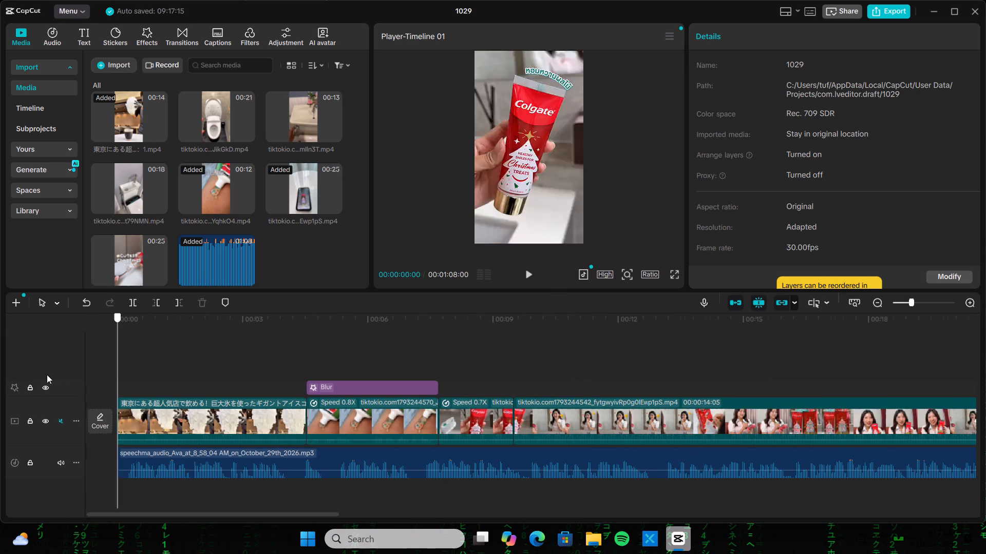
left_click_drag(47, 374, 262, 368)
left_click(371, 390)
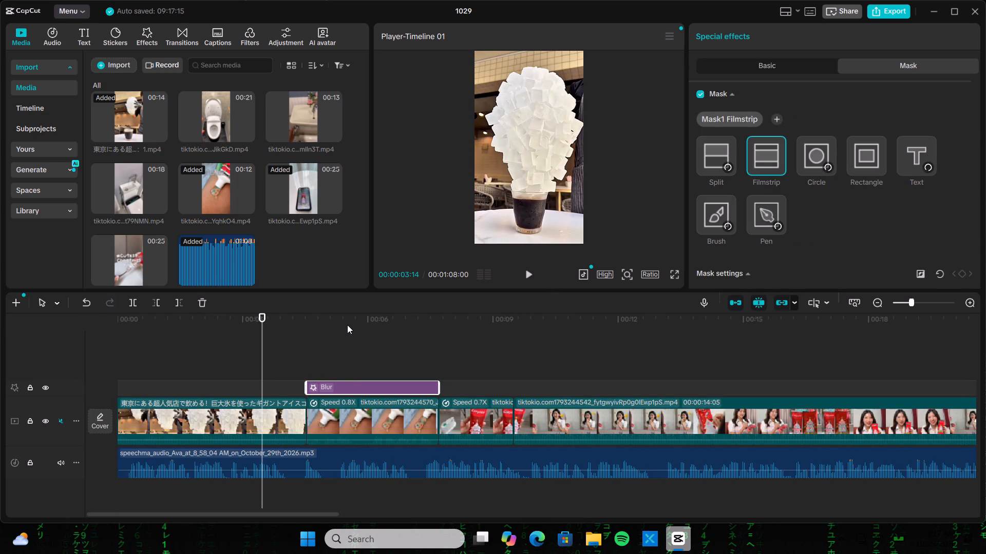
key("ctrl+c")
left_click_drag(264, 341, 985, 306)
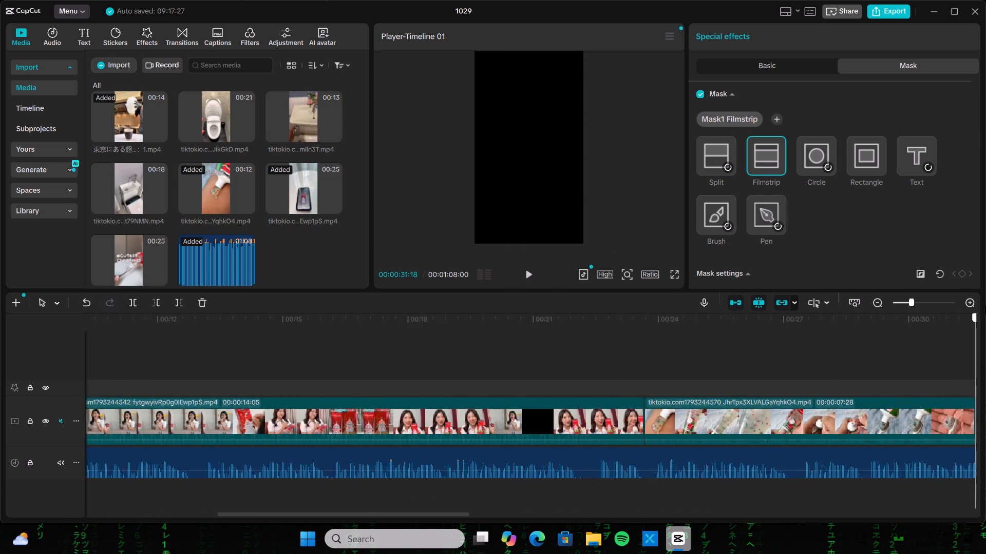
left_click_drag(985, 306, 547, 326)
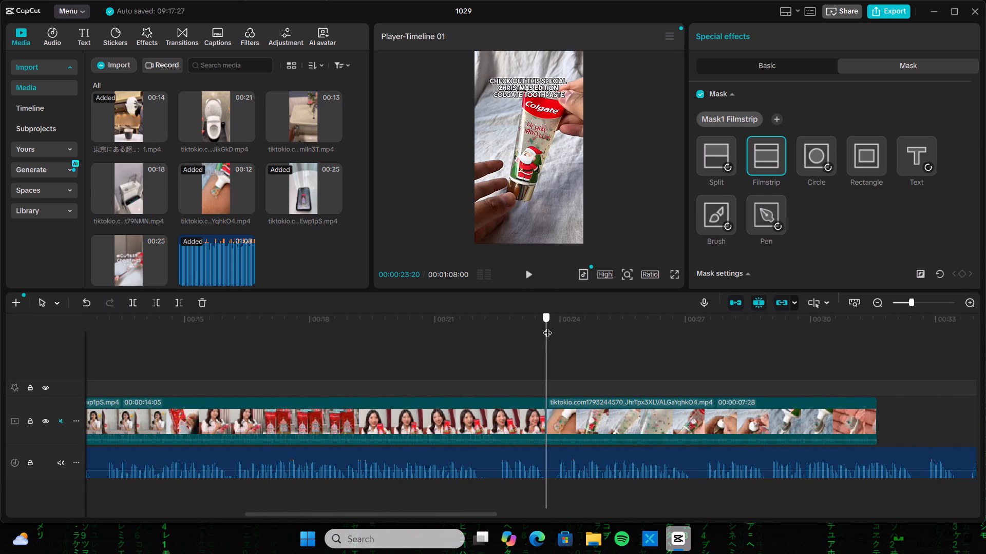
left_click_drag(547, 326, 549, 326)
key("ctrl+v")
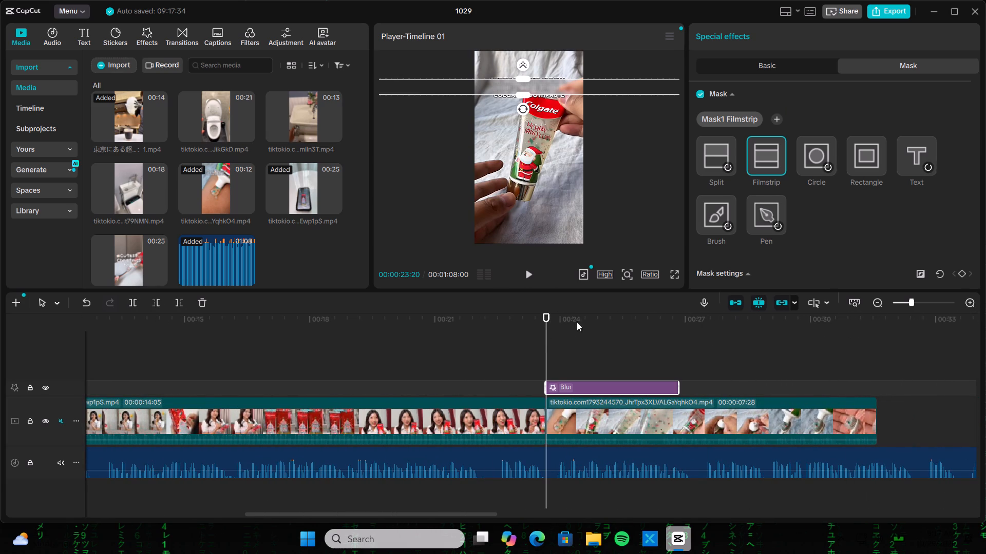
Widen and reposition the pasted Blur effect's Filmstrip mask over the three-line caption about the Christmas edition Colgate toothpaste.
left_click(528, 79)
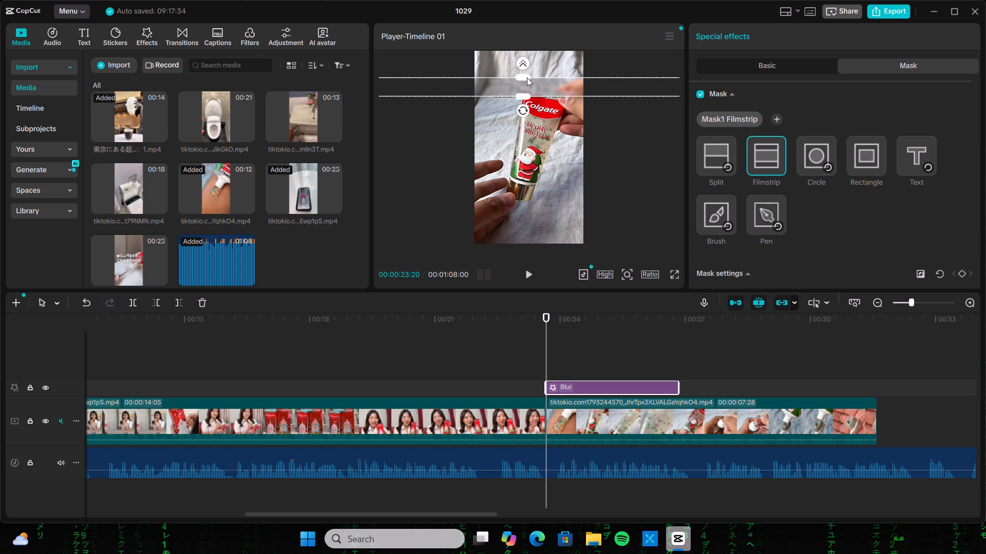
left_click(550, 89)
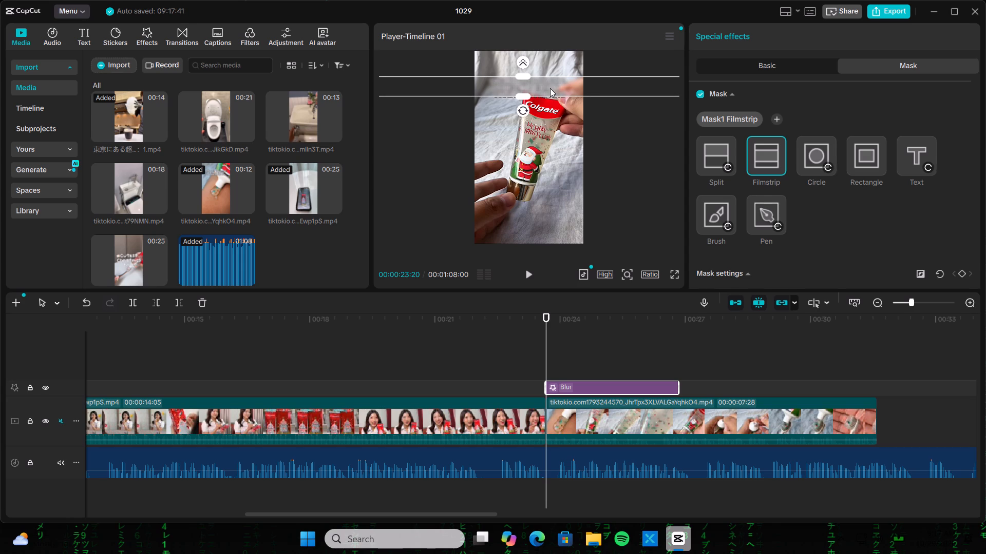
left_click(522, 98)
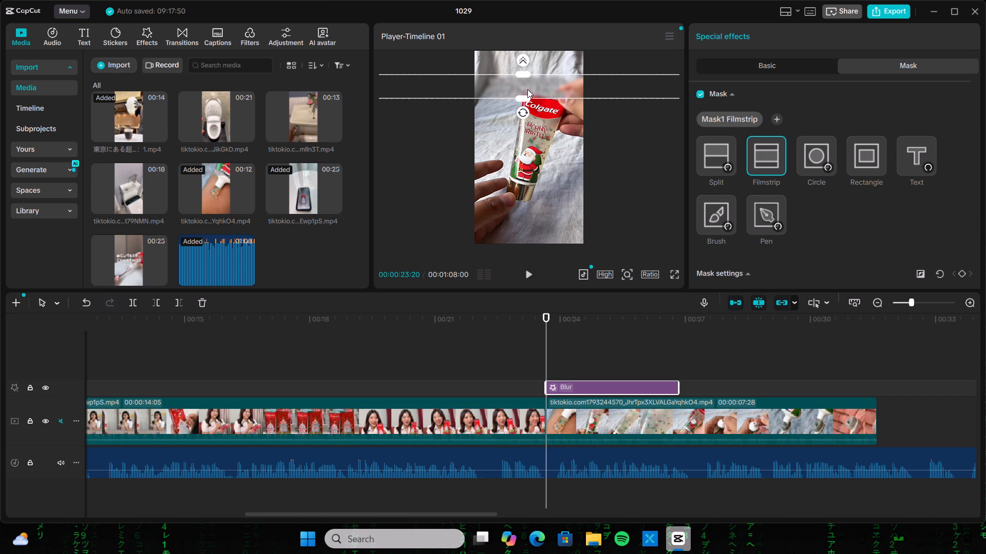
left_click(527, 89)
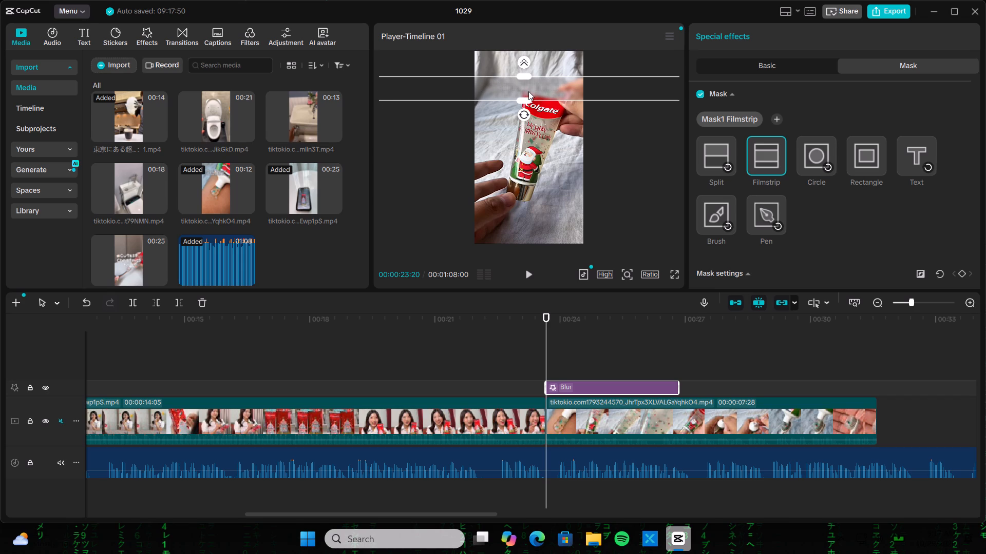
left_click(527, 99)
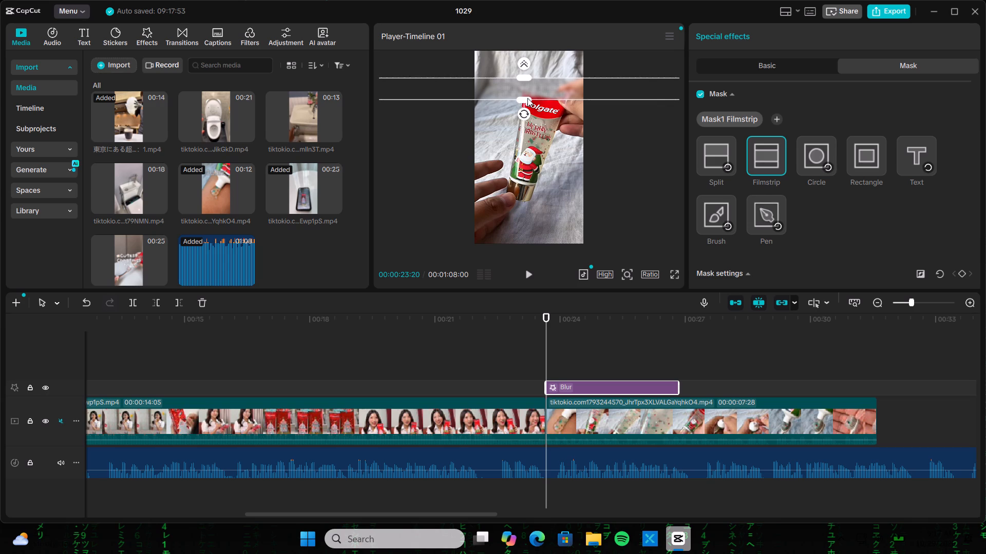
Play the Santa tube clip against the voice-over and extend its Blur effect to end at 00:00:29:08.
left_click(513, 329)
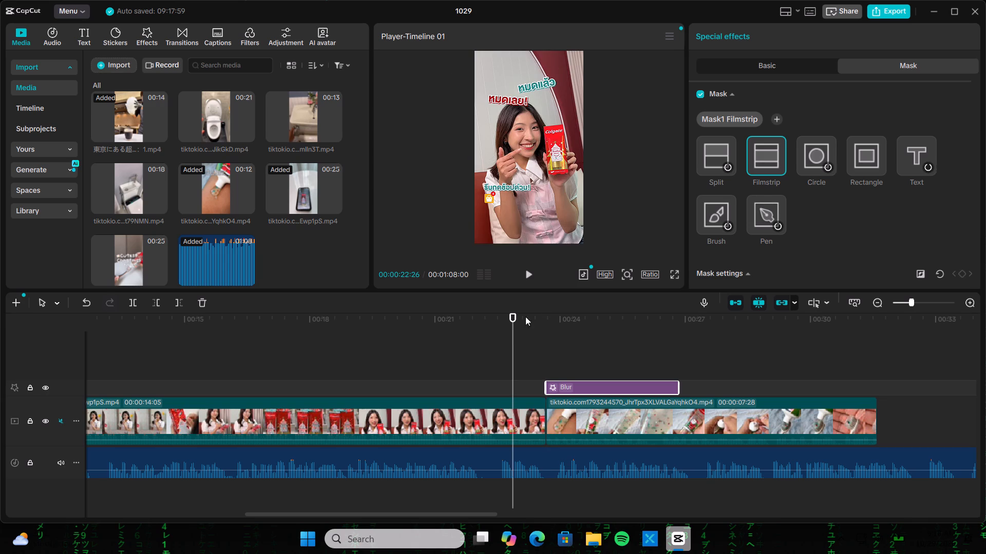
left_click(527, 274)
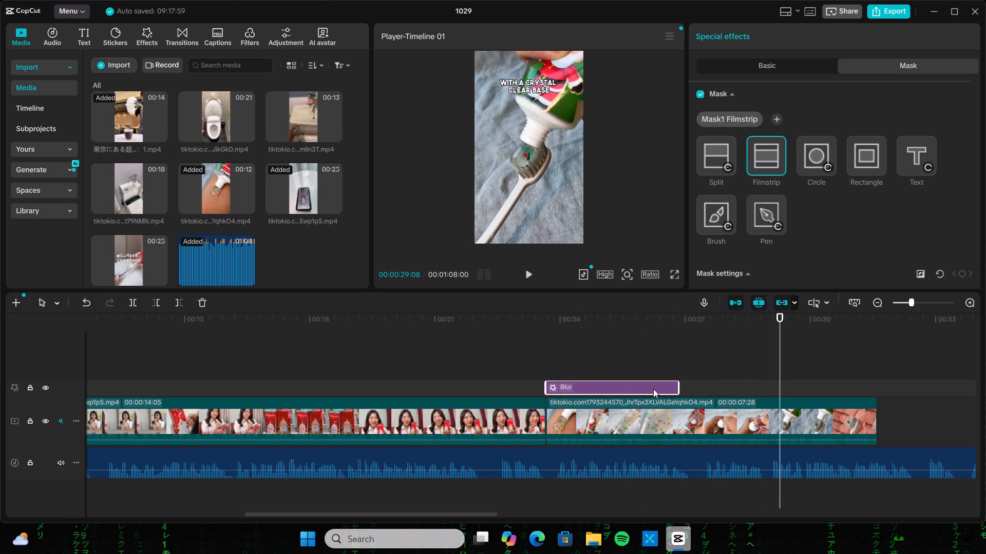
left_click_drag(681, 386, 758, 380)
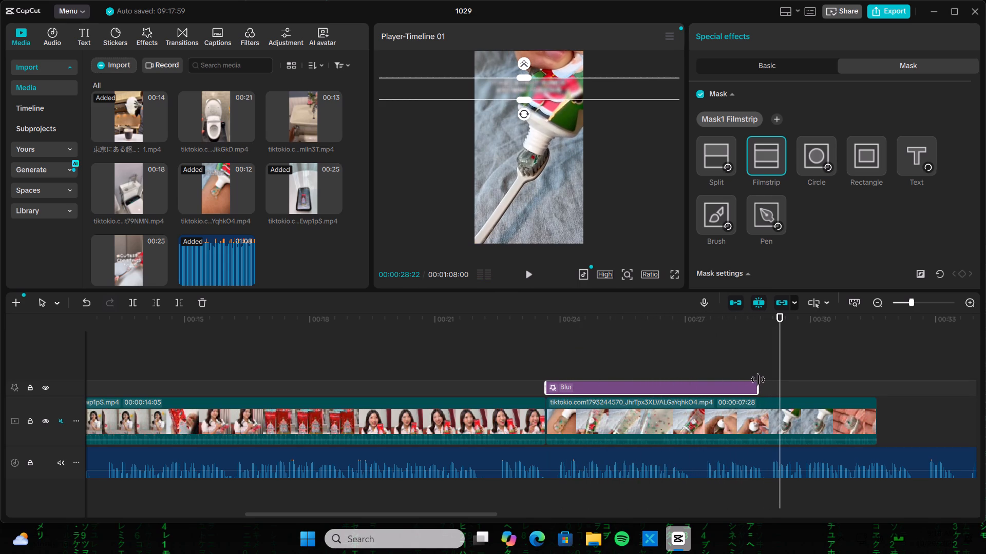
left_click_drag(758, 380, 793, 380)
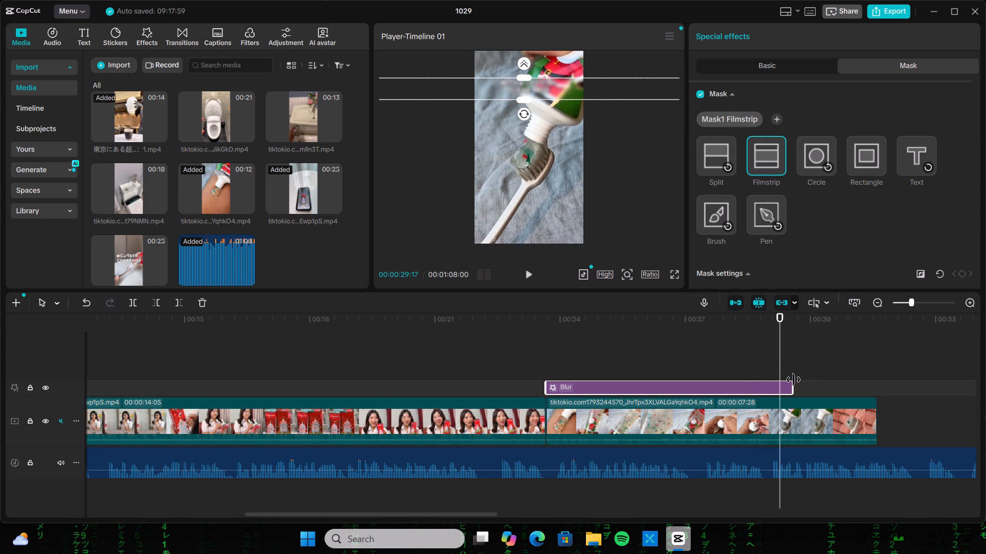
left_click_drag(793, 380, 811, 379)
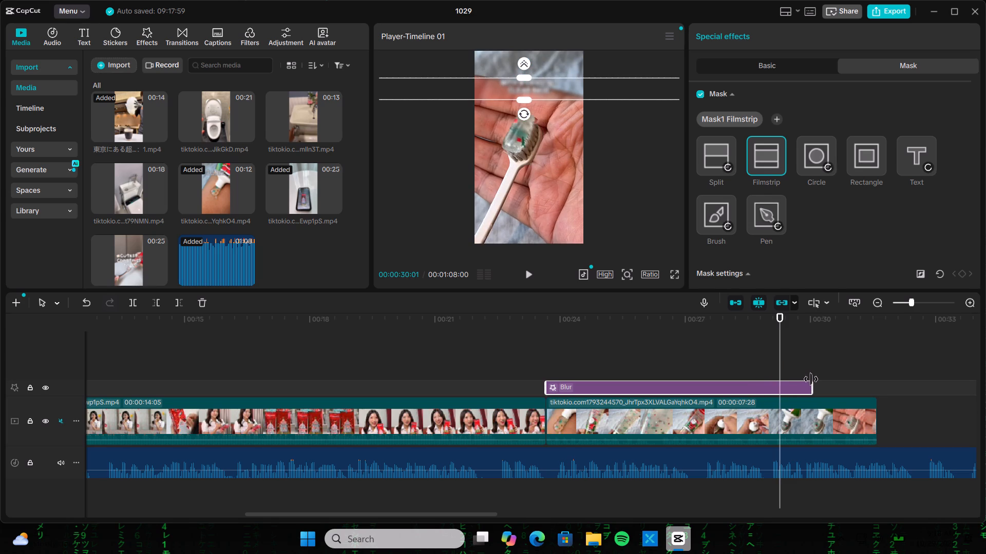
left_click_drag(811, 379, 782, 382)
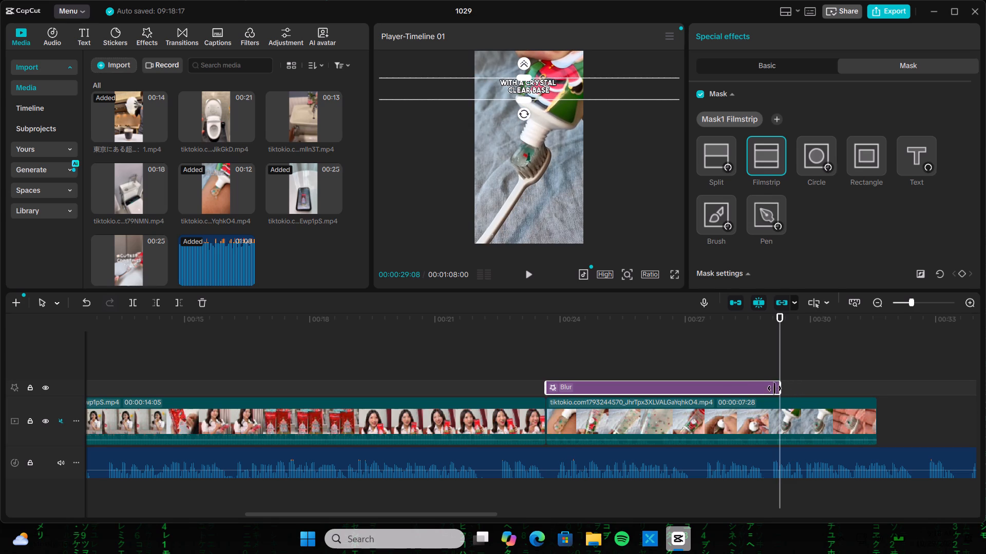
Split the Santa Colgate tube clip at 00:00:29:08, where its Blur effect ends.
left_click(662, 427)
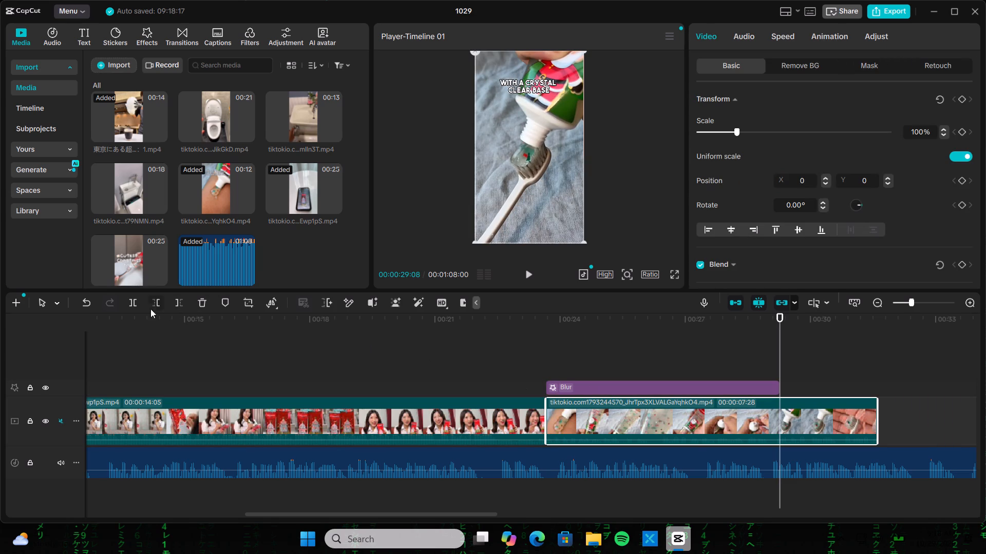
left_click(132, 305)
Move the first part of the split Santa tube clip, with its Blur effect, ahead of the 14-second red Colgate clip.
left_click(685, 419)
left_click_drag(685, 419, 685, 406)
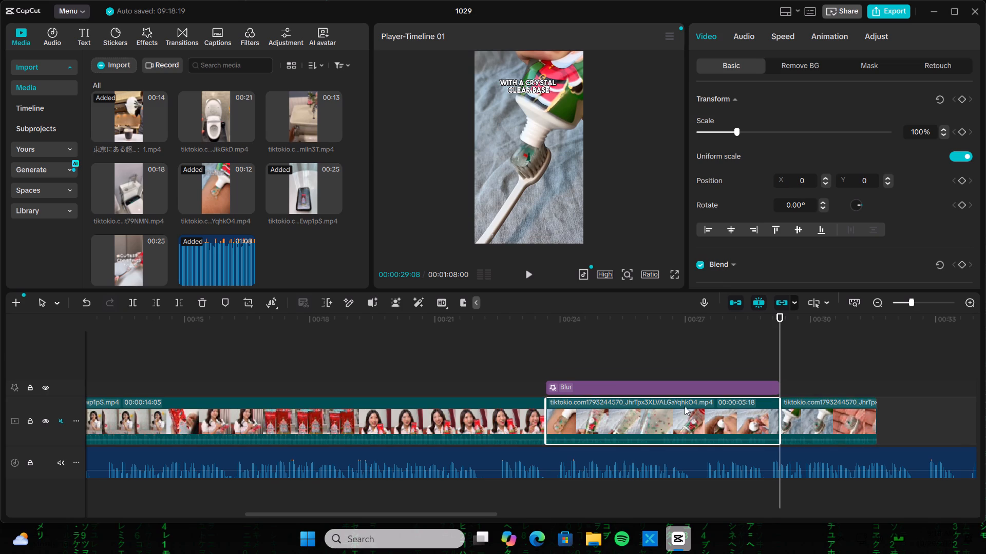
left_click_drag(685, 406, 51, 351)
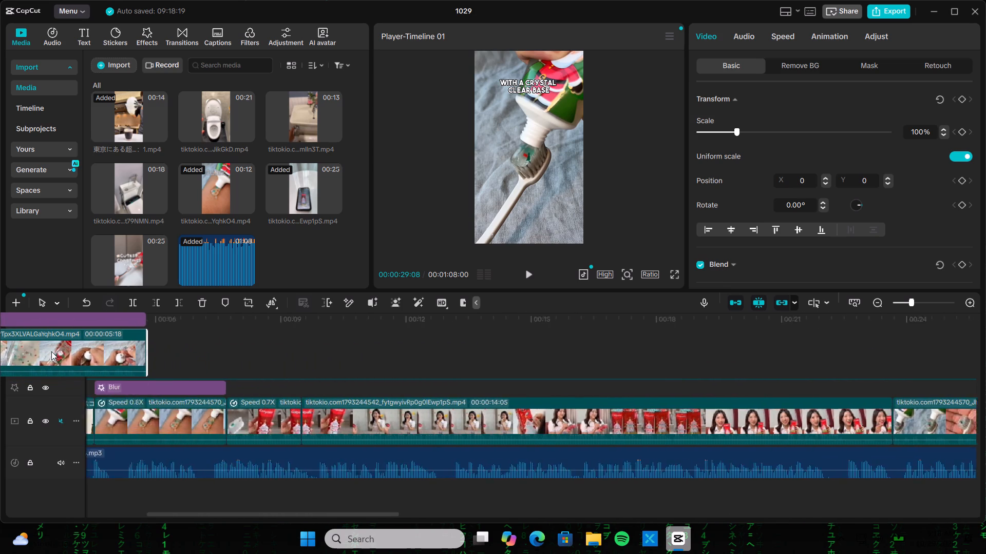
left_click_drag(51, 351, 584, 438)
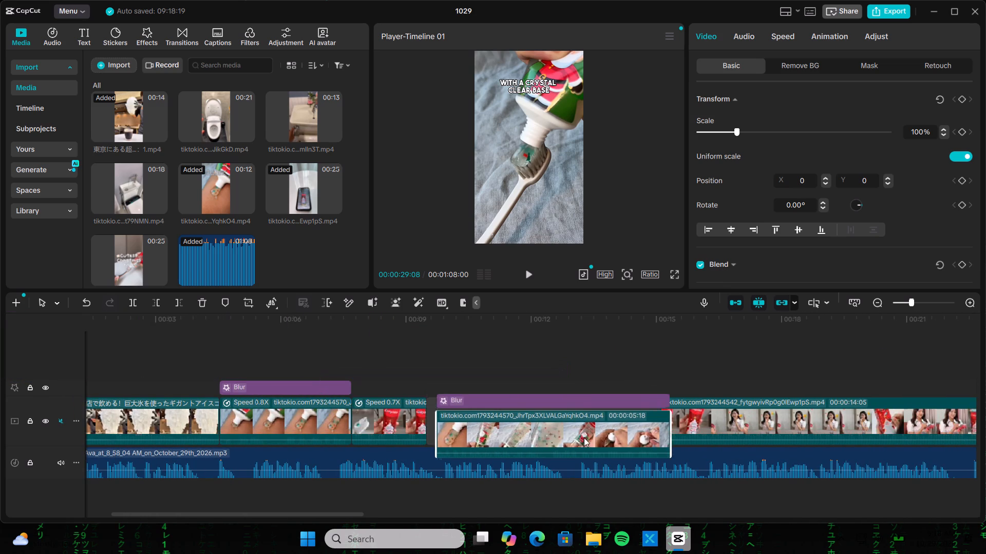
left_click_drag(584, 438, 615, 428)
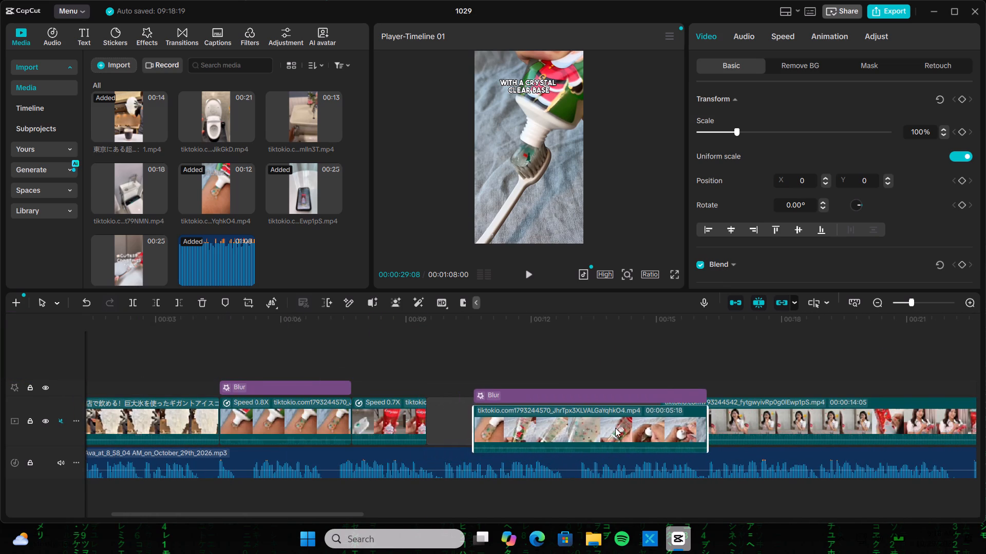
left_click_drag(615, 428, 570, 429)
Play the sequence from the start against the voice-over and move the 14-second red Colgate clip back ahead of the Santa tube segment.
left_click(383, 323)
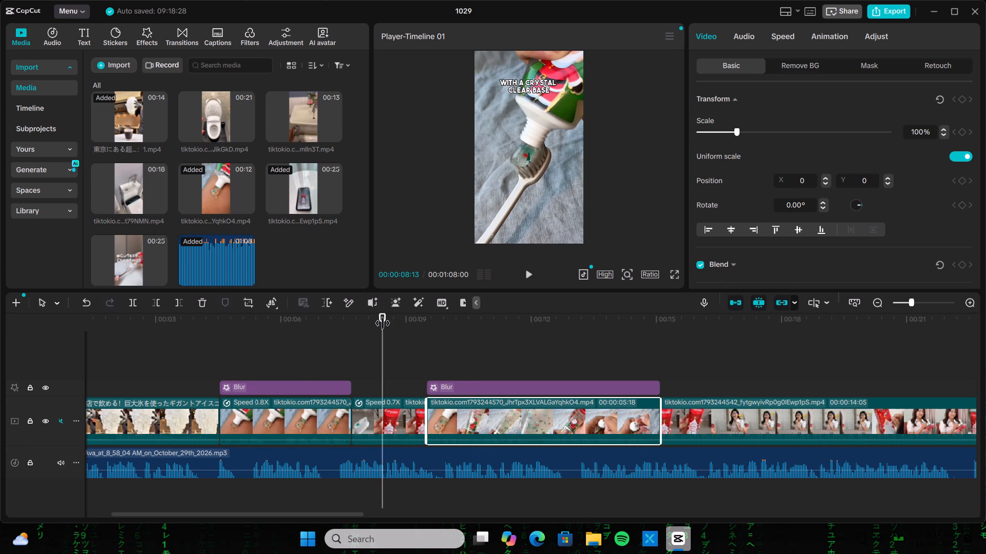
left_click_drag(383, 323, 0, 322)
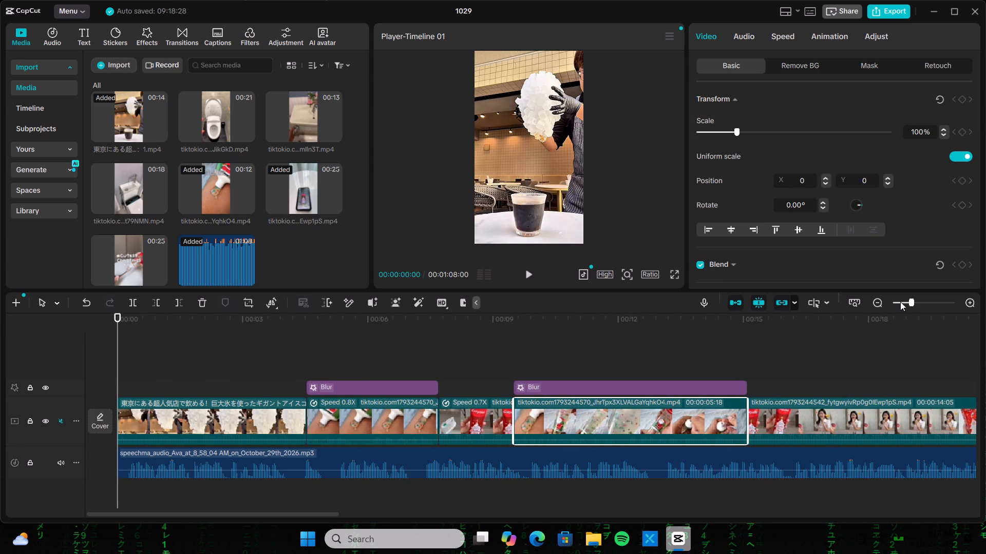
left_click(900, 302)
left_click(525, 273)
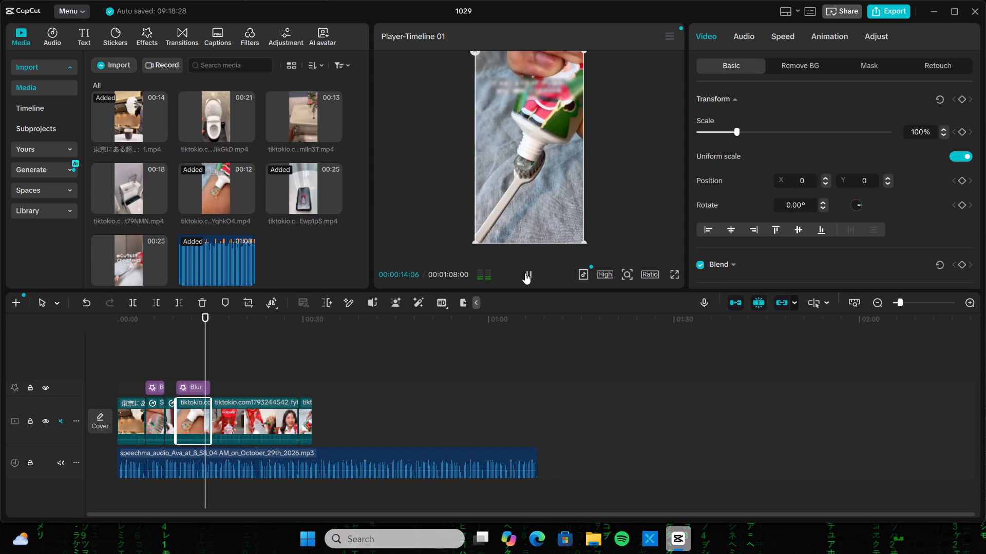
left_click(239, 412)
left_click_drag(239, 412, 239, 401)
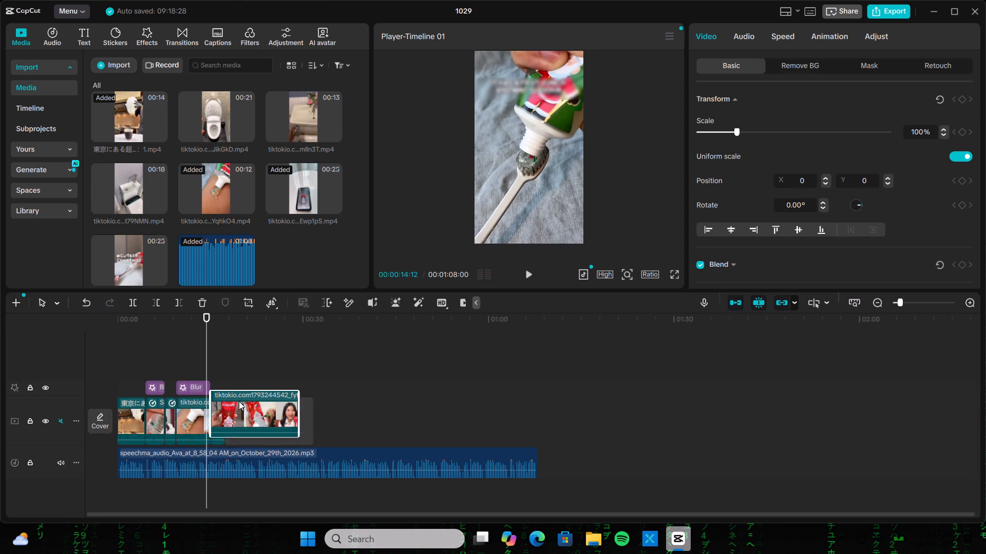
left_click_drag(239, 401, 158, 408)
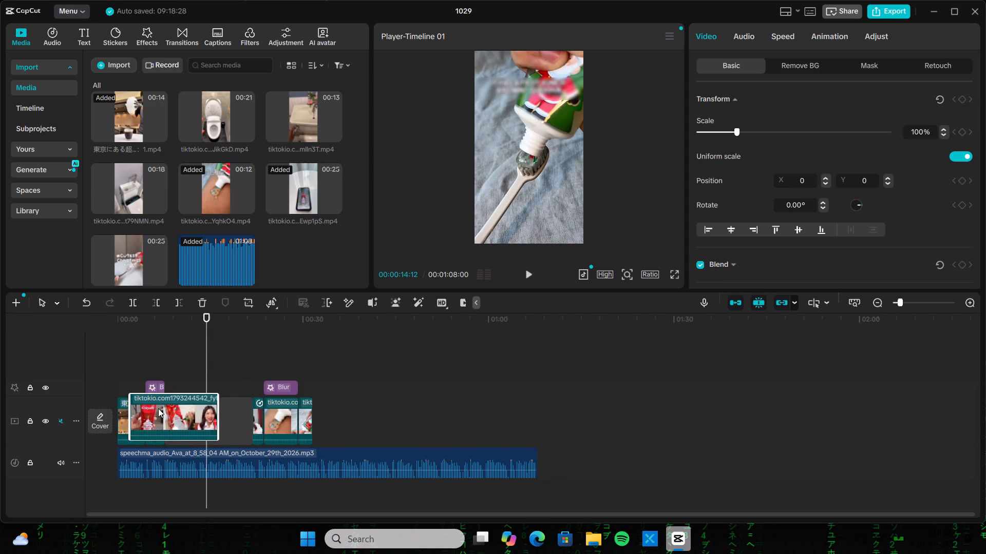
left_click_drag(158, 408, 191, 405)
Review the 14-second red Colgate clip against the voice-over and trim its start to the shot of the woman writing on the red box.
left_click(182, 350)
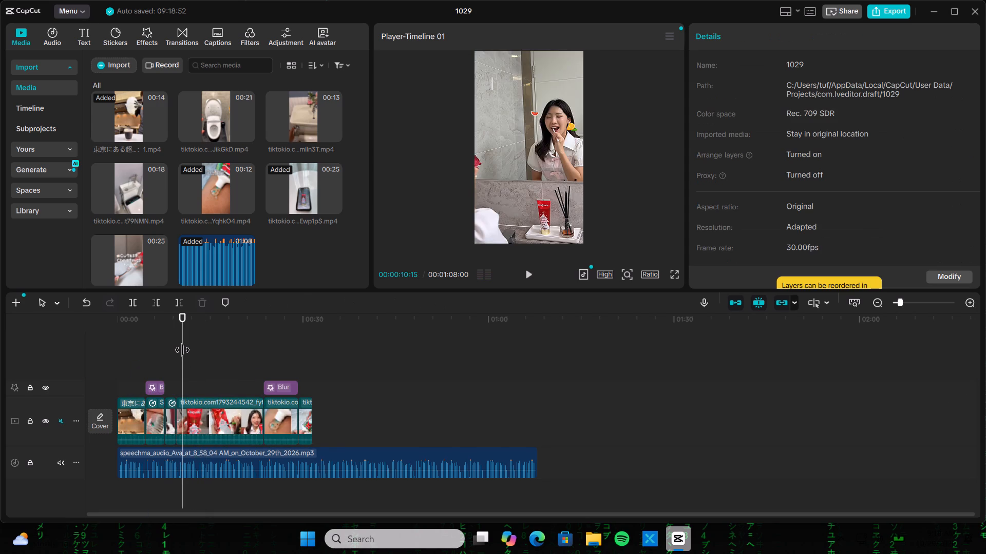
left_click_drag(182, 350, 171, 353)
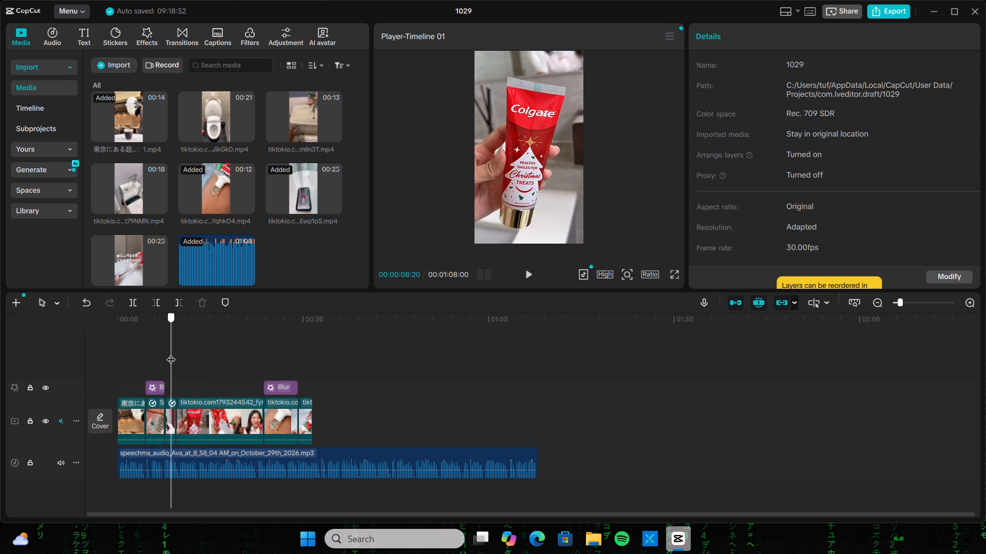
left_click_drag(171, 353, 176, 352)
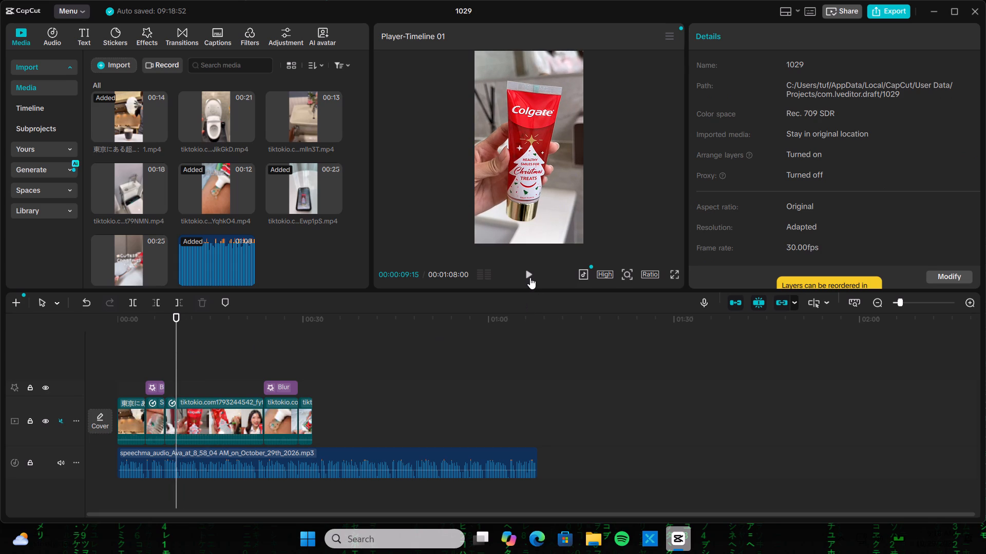
left_click(530, 278)
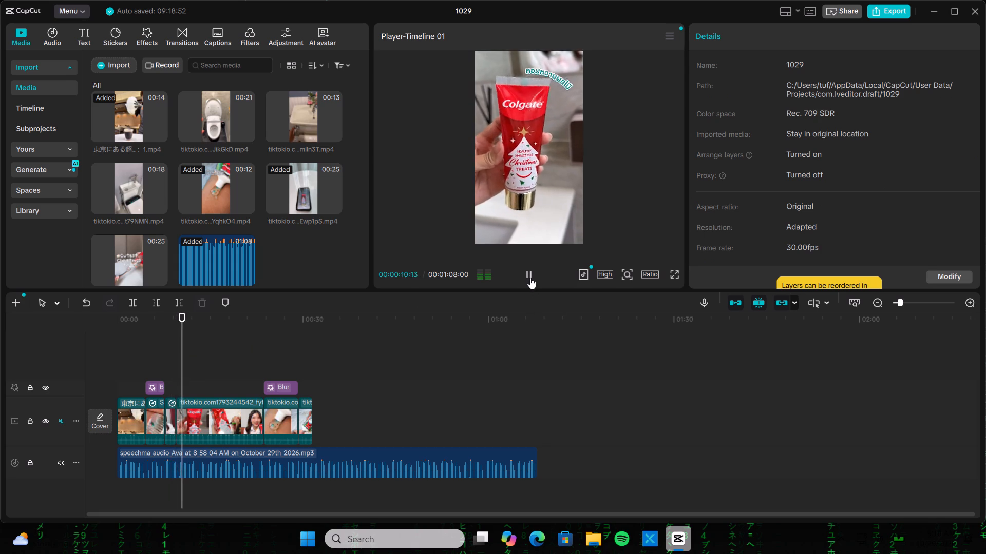
left_click(530, 278)
left_click_drag(184, 351, 163, 352)
left_click(527, 278)
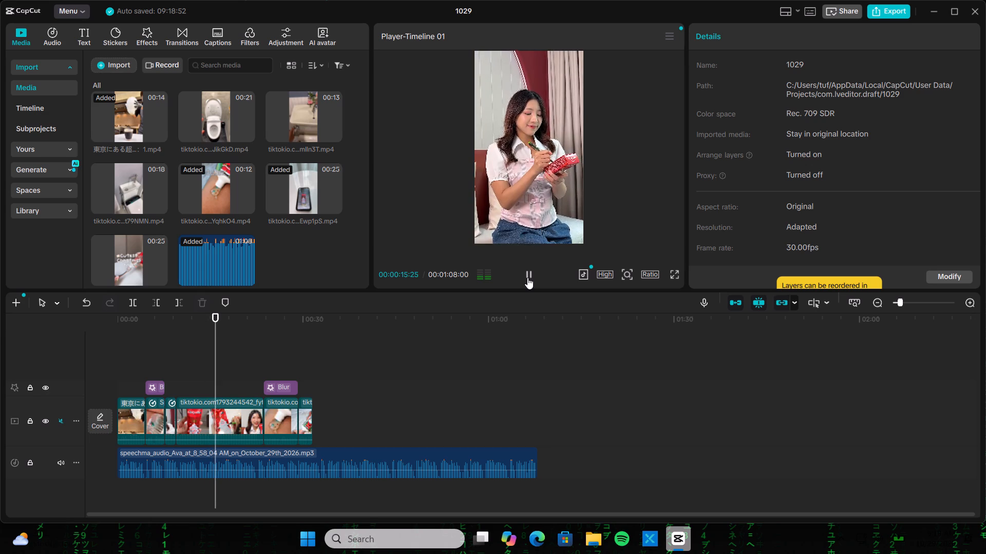
left_click(200, 407)
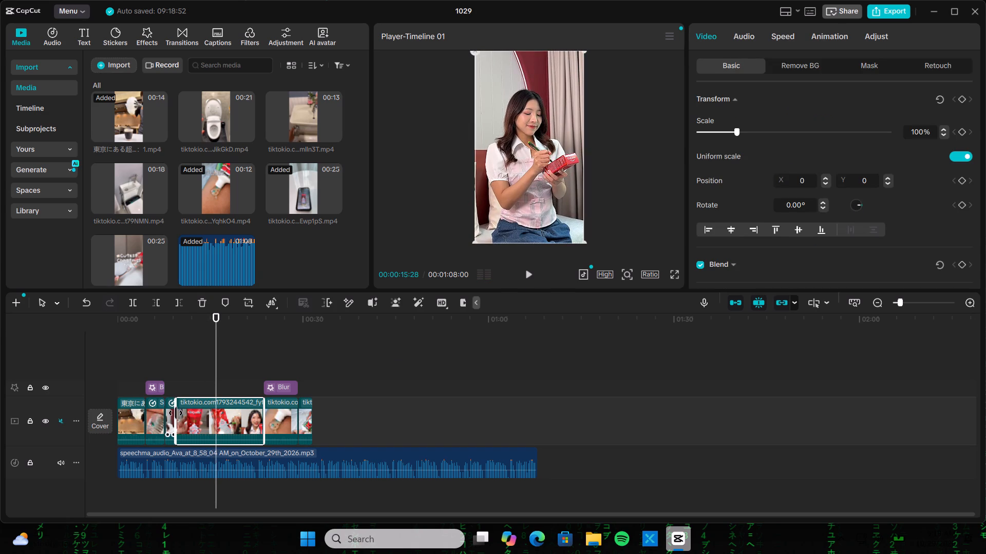
left_click_drag(176, 413, 215, 405)
Replay the shortened red Colgate clip and trim its start further, to the shot of the woman holding up the Colgate box.
left_click(182, 366)
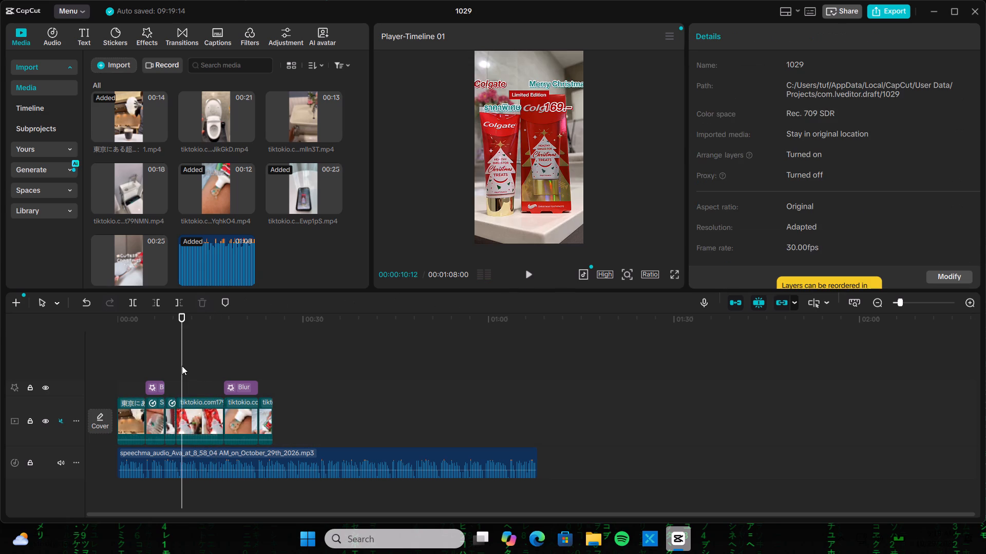
left_click(182, 366)
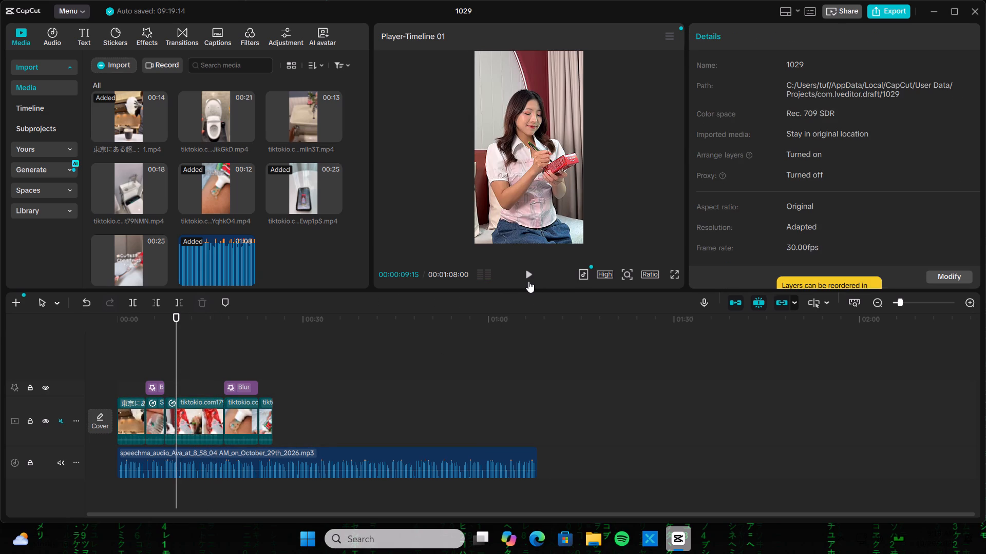
left_click(528, 279)
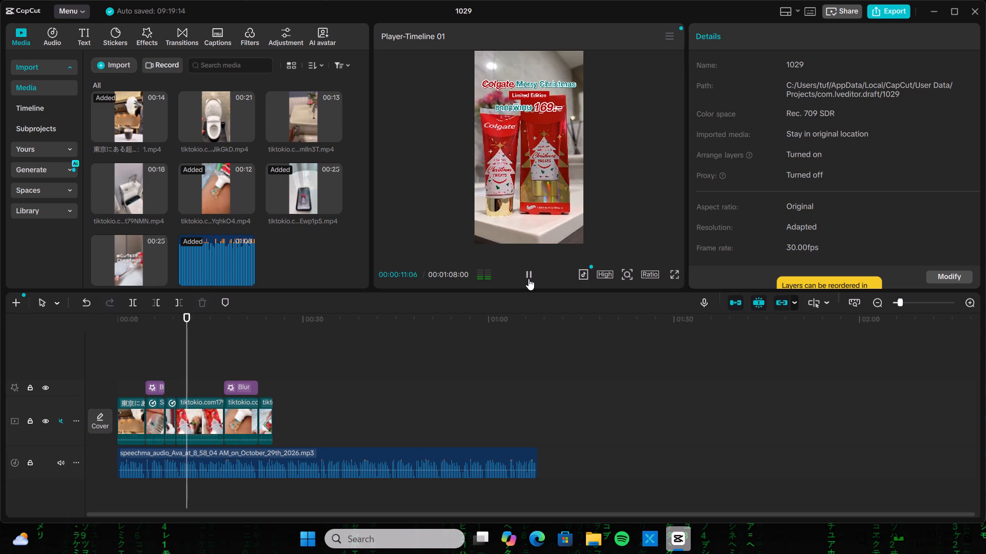
left_click(528, 279)
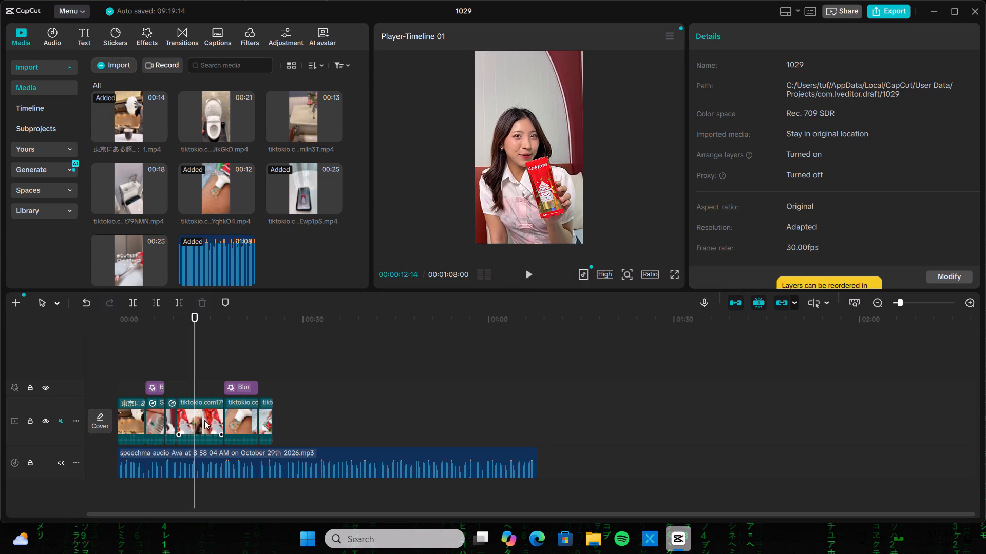
left_click(202, 420)
left_click_drag(175, 416, 193, 411)
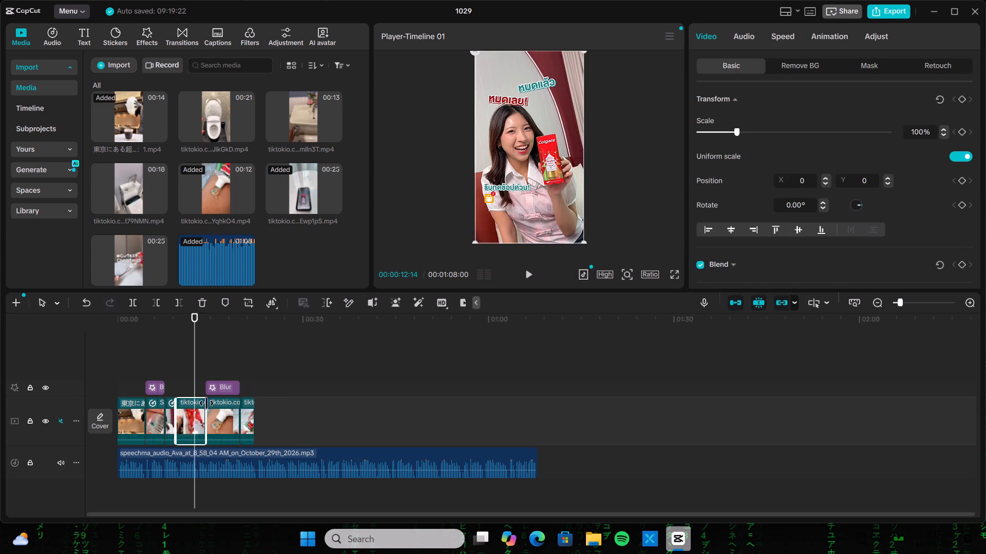
Play the sequence from 00:00:09:15 to check the trimmed red Colgate clip and both Santa tube segments against the voice-over.
left_click(187, 383)
left_click_drag(187, 383, 179, 384)
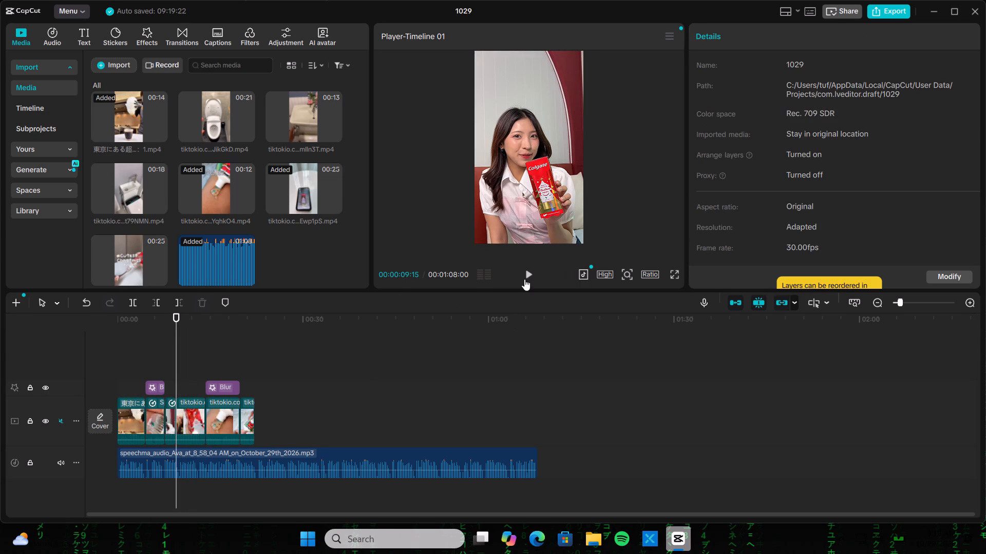
left_click(525, 269)
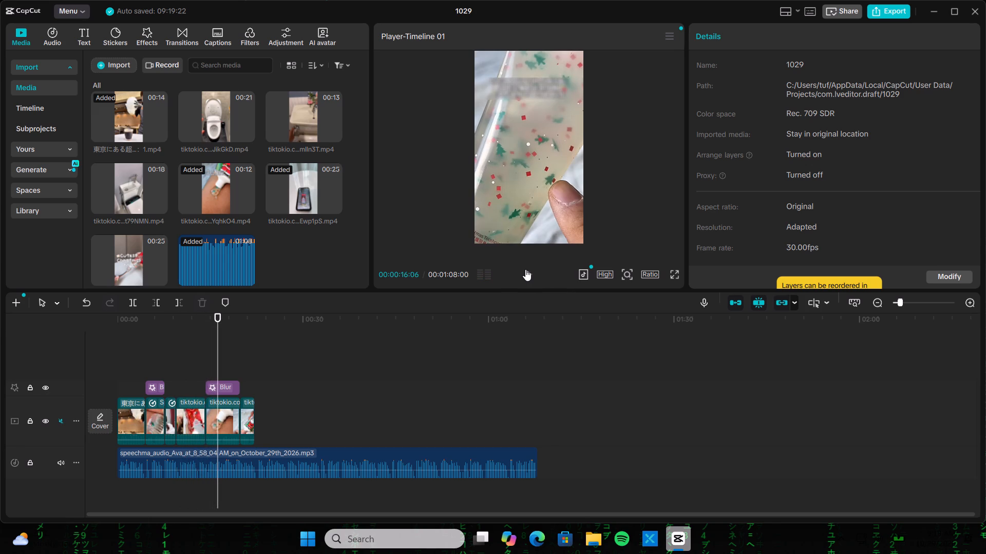
left_click(531, 273)
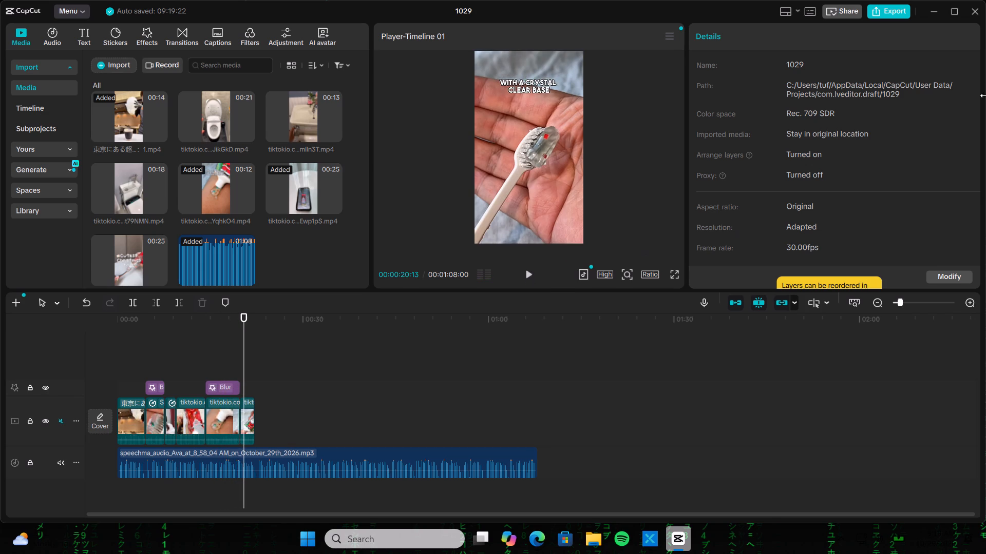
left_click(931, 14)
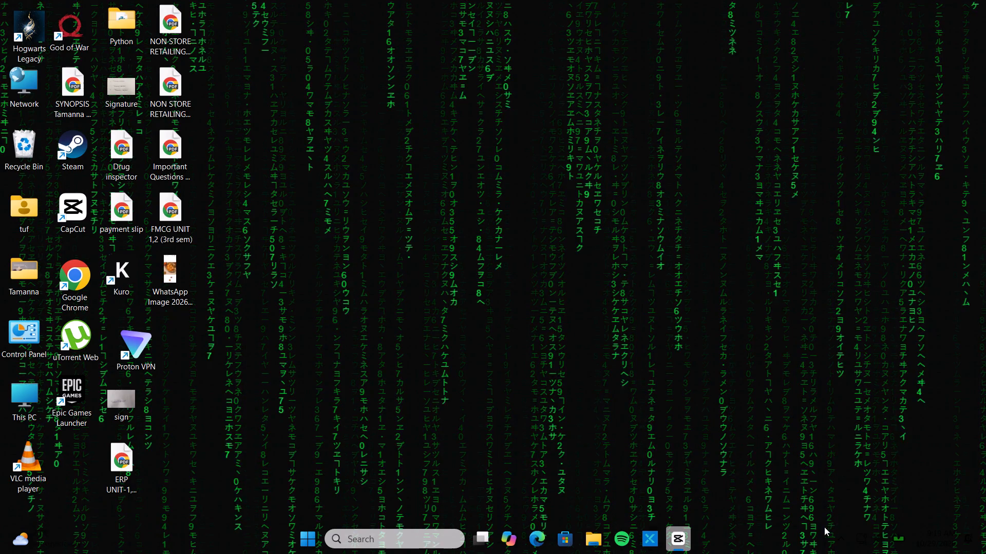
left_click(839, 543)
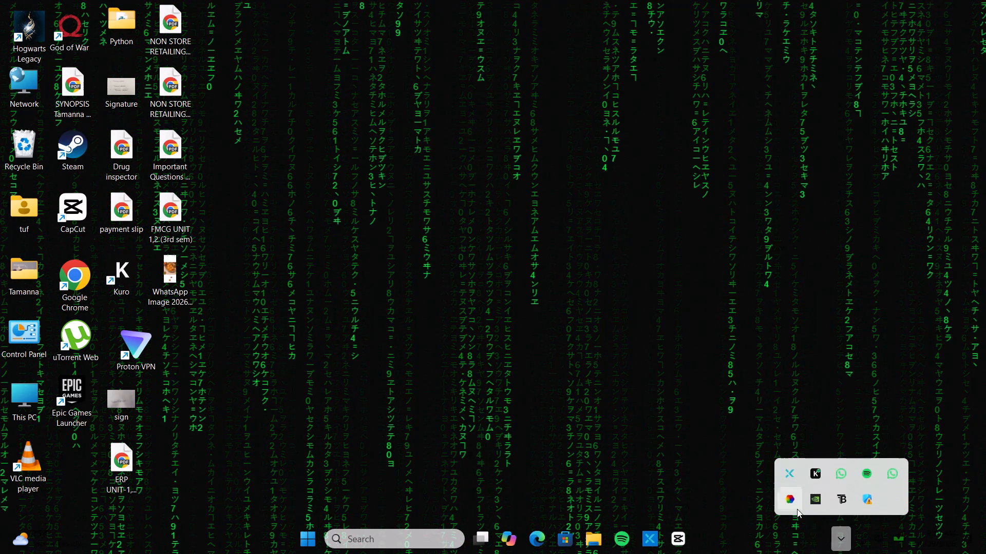